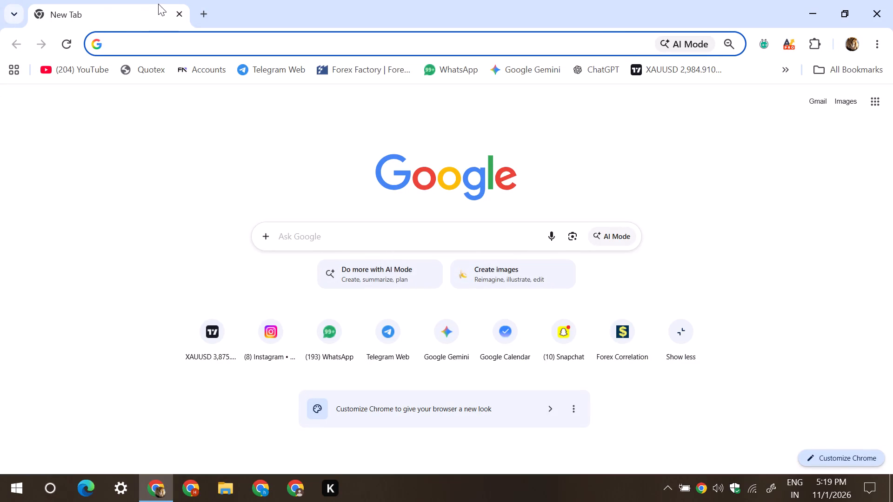
# Open the TradingView XAUUSD chart from the start page shortcuts and add a blank browser tab behind it.
pyautogui.click(224, 328)
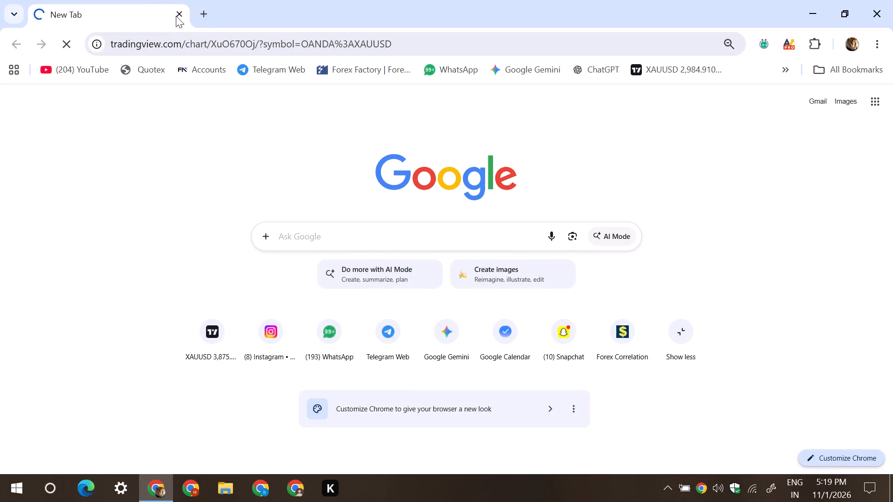
pyautogui.click(206, 1)
pyautogui.click(163, 0)
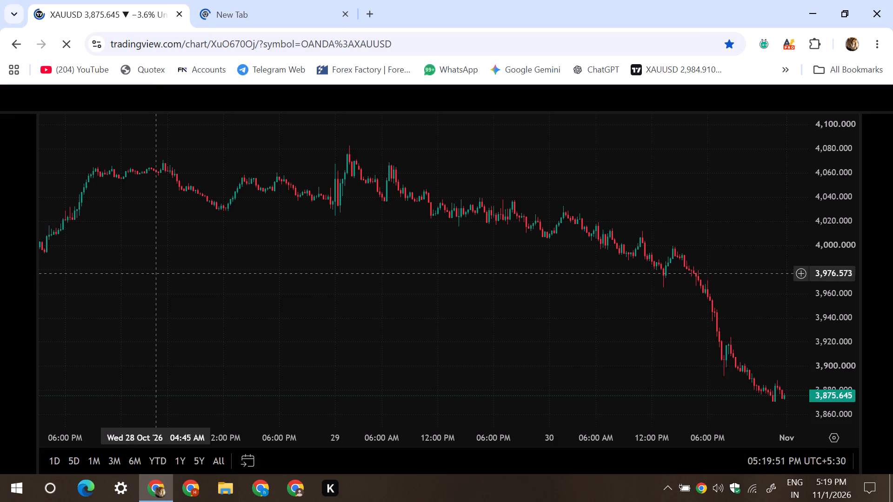
# Switch the XAUUSD chart to the 1-minute timeframe.
pyautogui.moveTo(267, 271); pyautogui.dragTo(152, 286)
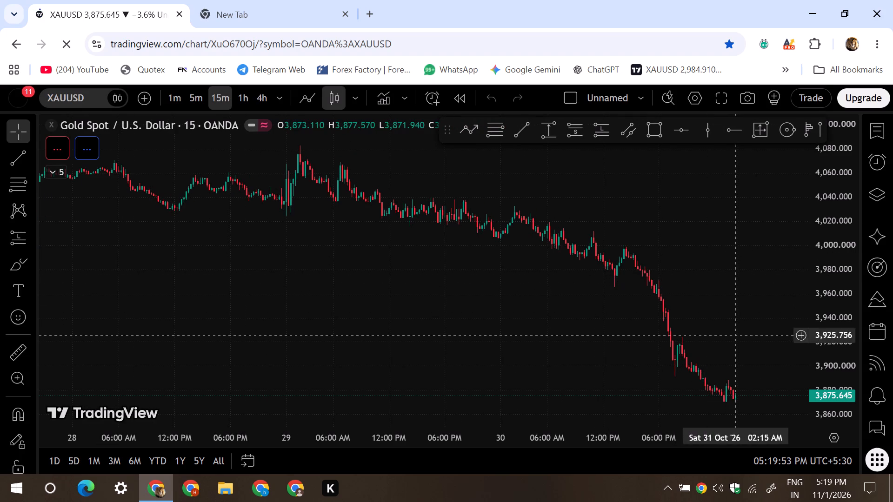
pyautogui.moveTo(823, 357); pyautogui.dragTo(770, 133)
pyautogui.moveTo(533, 194); pyautogui.dragTo(559, 489)
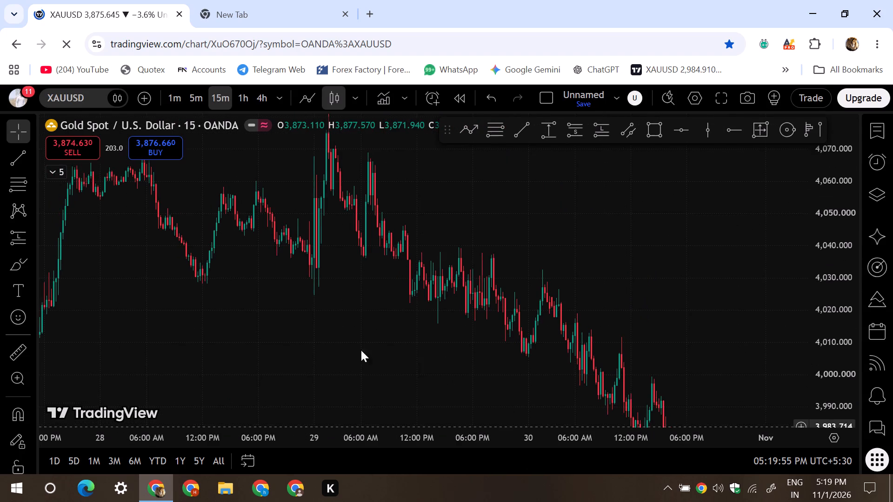
pyautogui.click(181, 102)
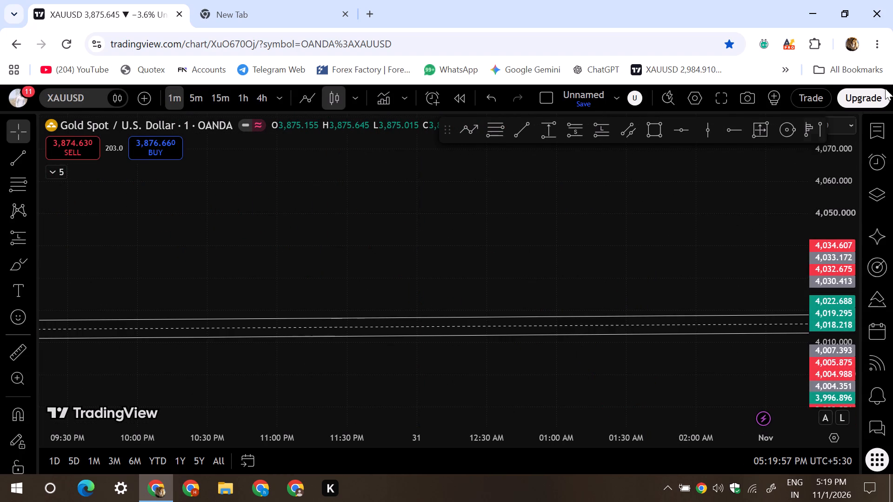
# Show the chart in full screen.
pyautogui.click(882, 42)
pyautogui.click(875, 322)
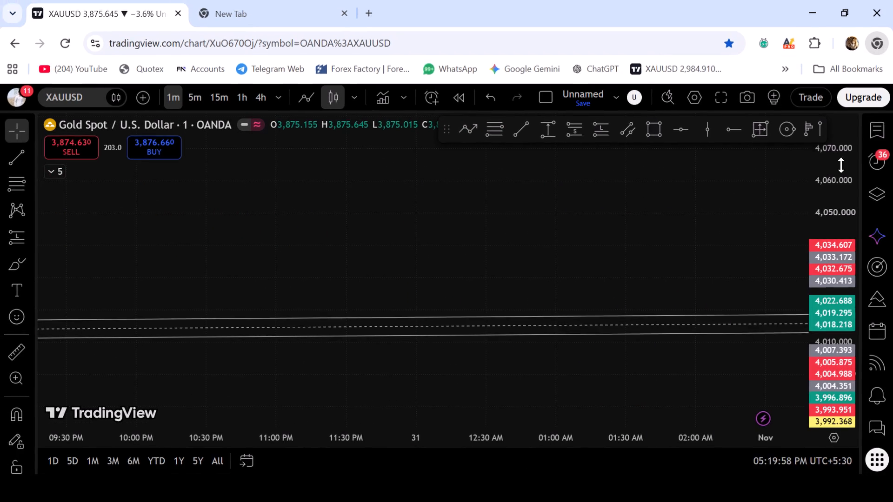
# Examine the 29 and 30 October price action on the 1-minute chart around the drawn parallel channels and earlier retracements.
pyautogui.moveTo(844, 159); pyautogui.dragTo(805, 333)
pyautogui.scroll(-20, 626, 291)
pyautogui.scroll(-7, 626, 291)
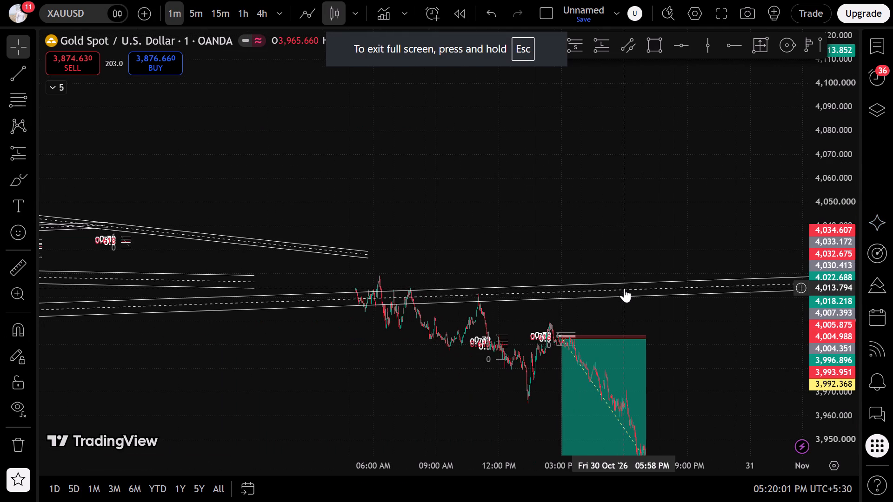
pyautogui.scroll(-5, 624, 288)
pyautogui.moveTo(407, 215); pyautogui.dragTo(704, 238)
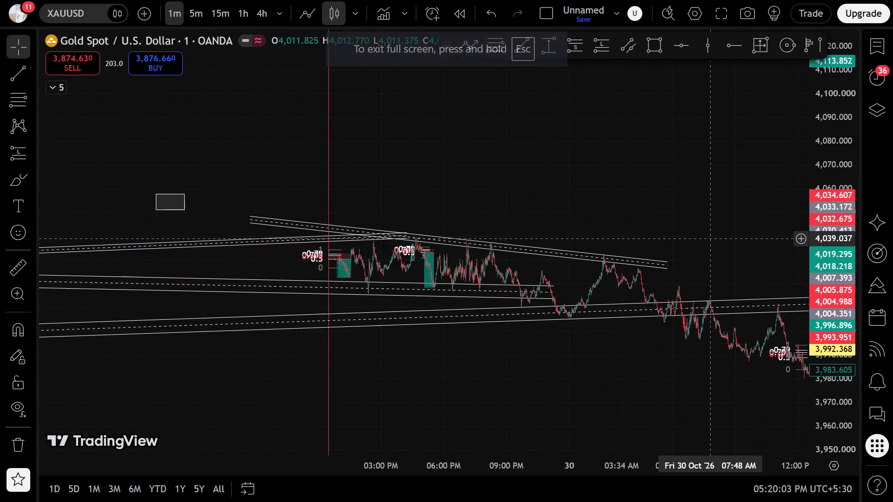
pyautogui.moveTo(704, 238); pyautogui.dragTo(497, 180)
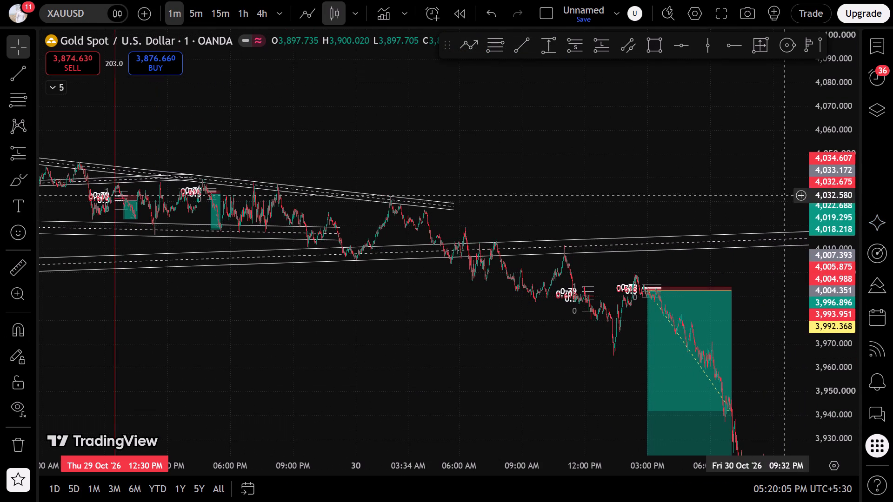
pyautogui.moveTo(831, 361); pyautogui.dragTo(740, 89)
pyautogui.scroll(14, 548, 186)
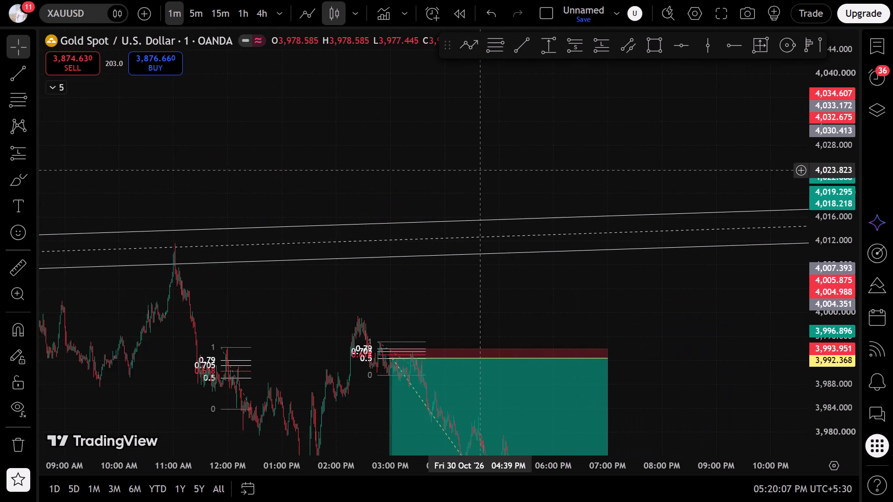
pyautogui.moveTo(259, 161); pyautogui.dragTo(698, 155)
pyautogui.scroll(3, 646, 177)
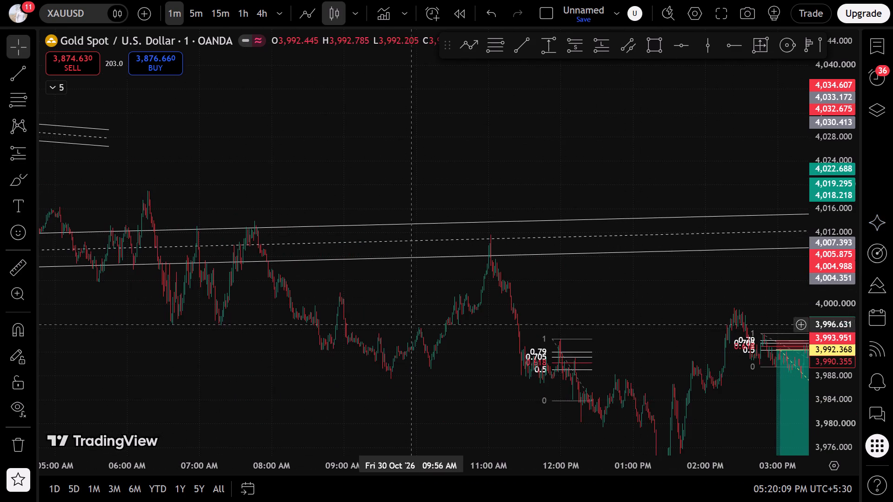
pyautogui.moveTo(383, 343); pyautogui.dragTo(535, 237)
pyautogui.scroll(3, 500, 248)
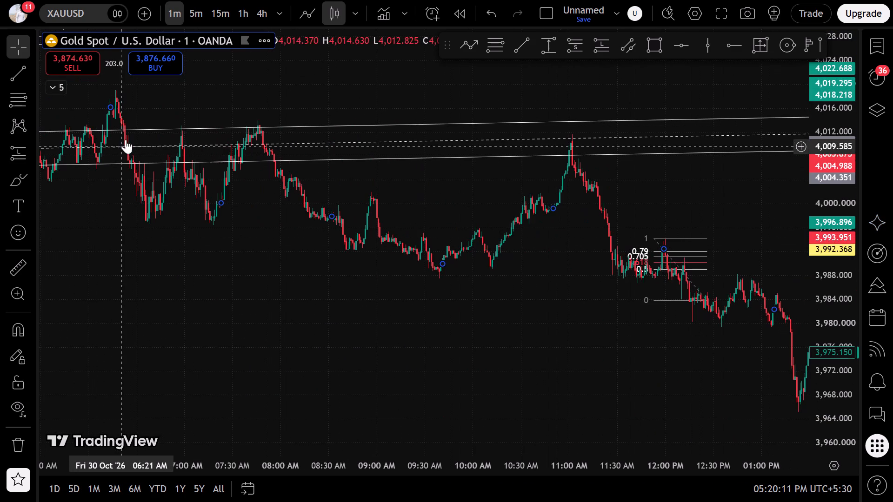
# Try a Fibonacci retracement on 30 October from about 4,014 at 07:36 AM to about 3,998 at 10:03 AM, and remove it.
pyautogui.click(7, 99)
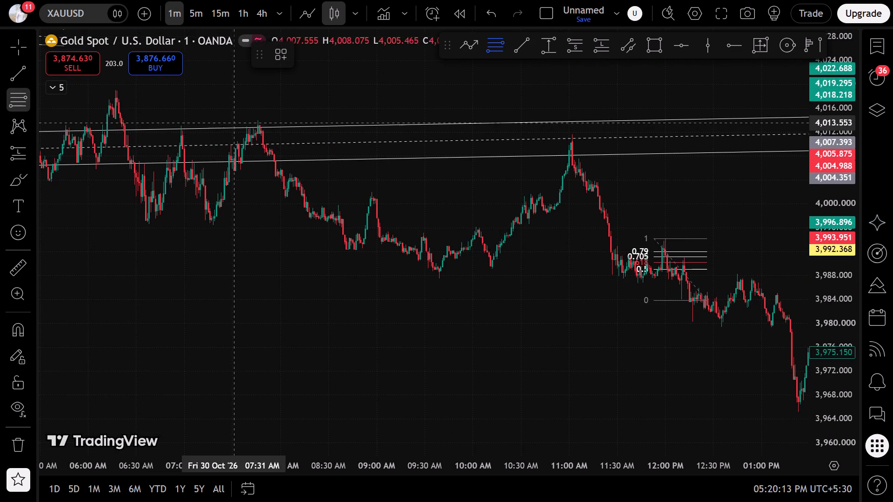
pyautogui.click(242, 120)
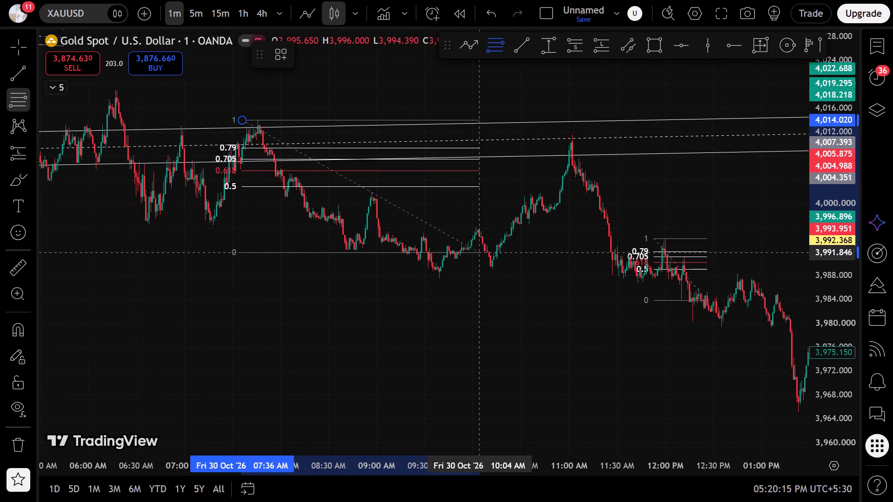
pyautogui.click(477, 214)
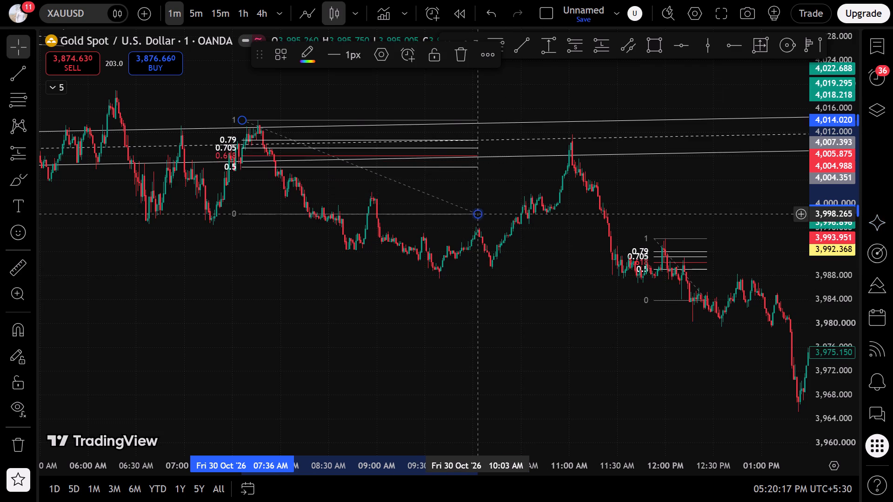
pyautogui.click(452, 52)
# Delete the short position drawing that starts around 03:00 PM on 30 October.
pyautogui.moveTo(556, 326); pyautogui.dragTo(477, 317)
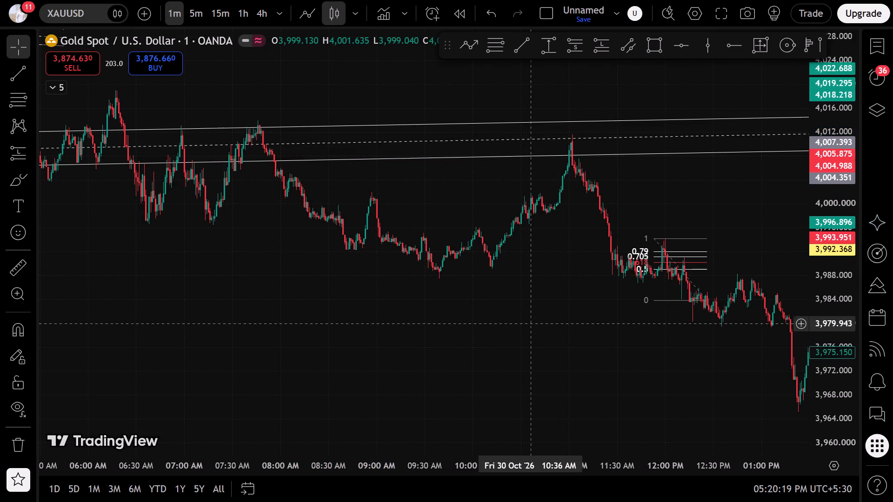
pyautogui.moveTo(477, 317); pyautogui.dragTo(177, 272)
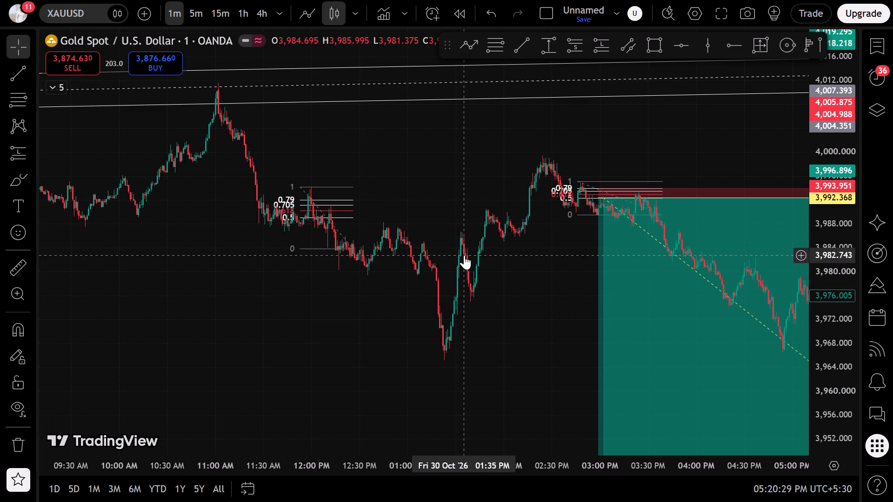
pyautogui.click(467, 227)
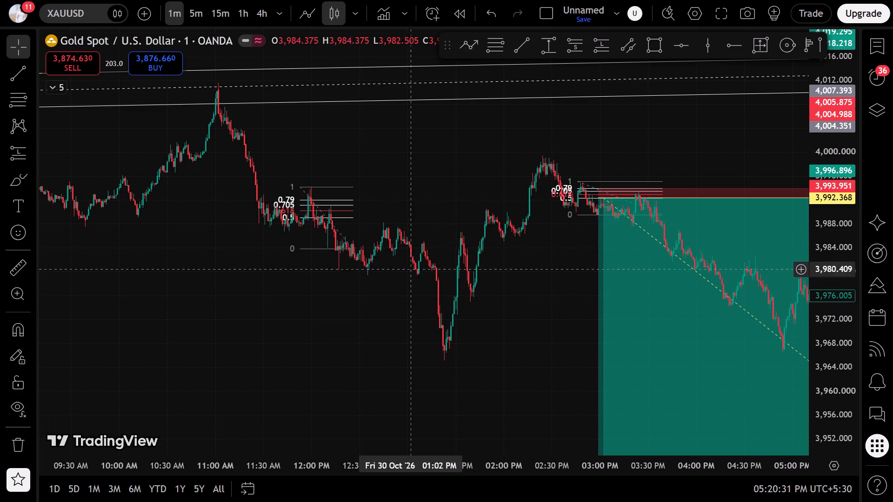
pyautogui.moveTo(398, 286); pyautogui.dragTo(155, 300)
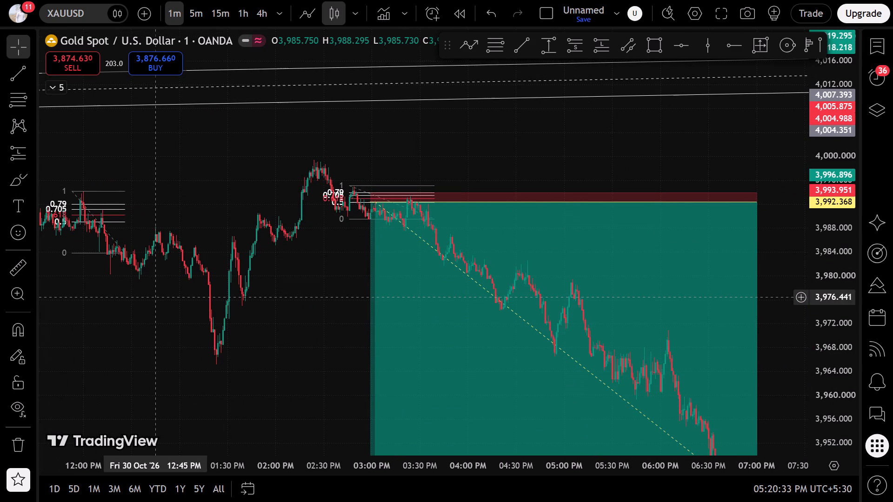
pyautogui.moveTo(293, 290); pyautogui.dragTo(9, 131)
pyautogui.scroll(-4, 307, 301)
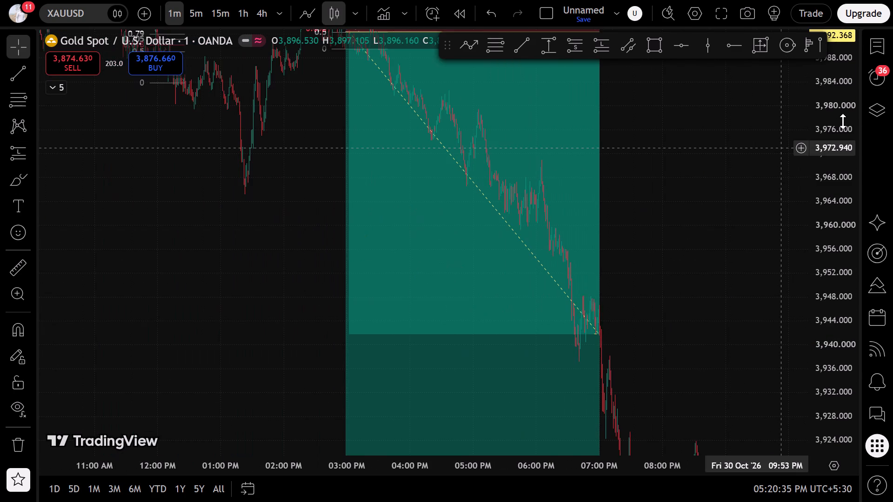
pyautogui.moveTo(835, 138); pyautogui.dragTo(742, 348)
pyautogui.click(570, 302)
pyautogui.click(491, 50)
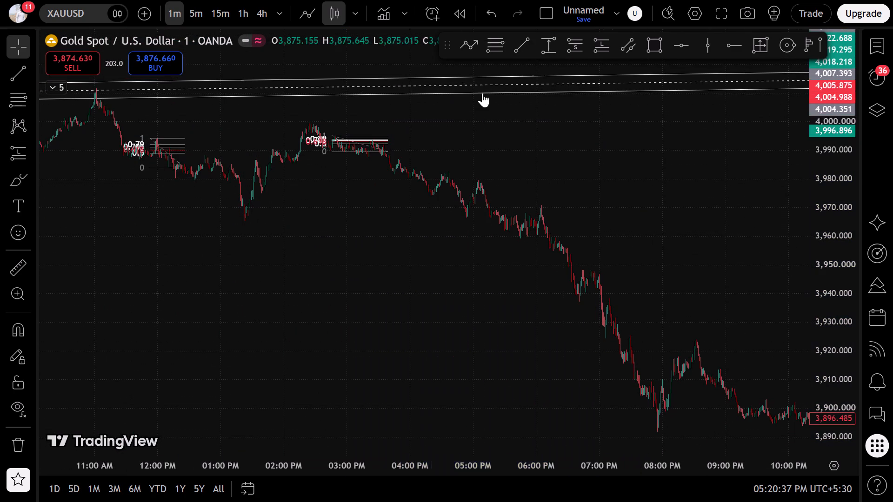
# Examine the 1-minute candles from the afternoon of 30 October through the early hours of 31 October.
pyautogui.moveTo(472, 165); pyautogui.dragTo(479, 221)
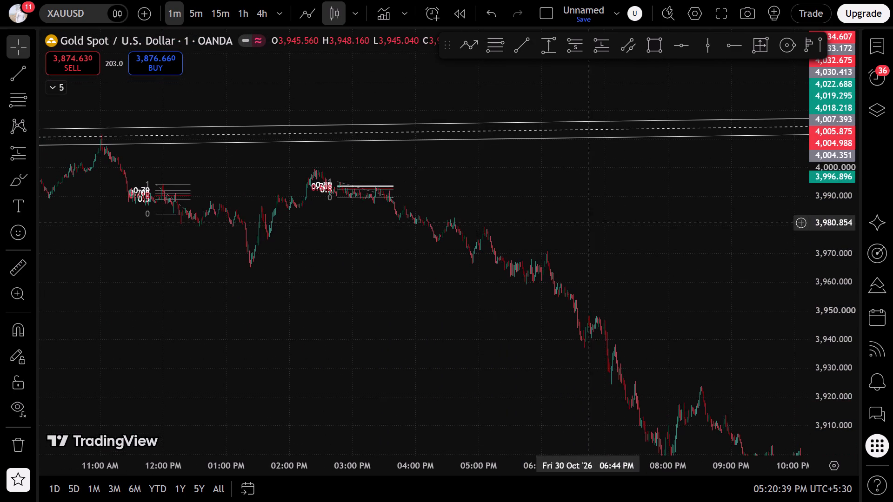
pyautogui.moveTo(828, 383); pyautogui.dragTo(708, 67)
pyautogui.moveTo(525, 171); pyautogui.dragTo(626, 273)
pyautogui.scroll(6, 626, 273)
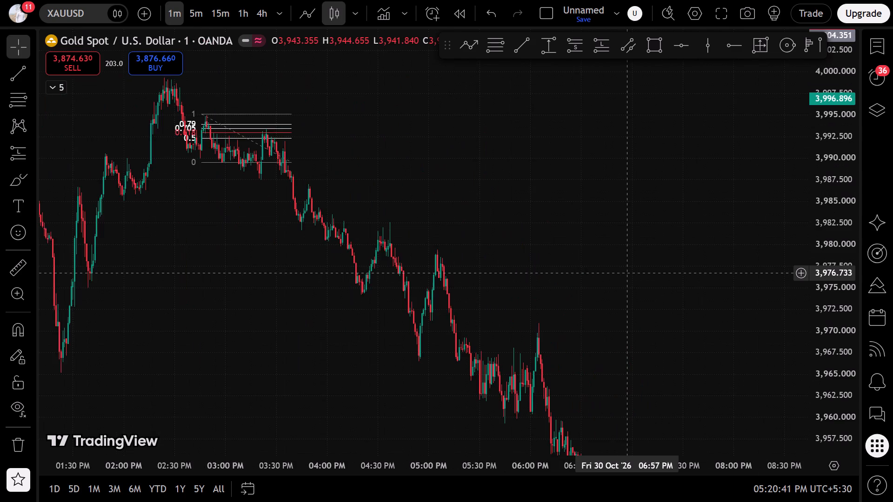
pyautogui.scroll(4, 626, 273)
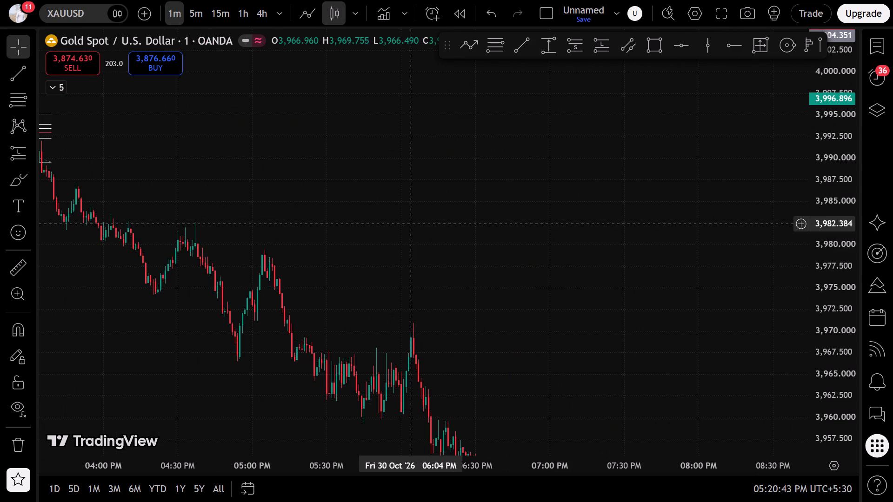
pyautogui.moveTo(474, 356); pyautogui.dragTo(377, 202)
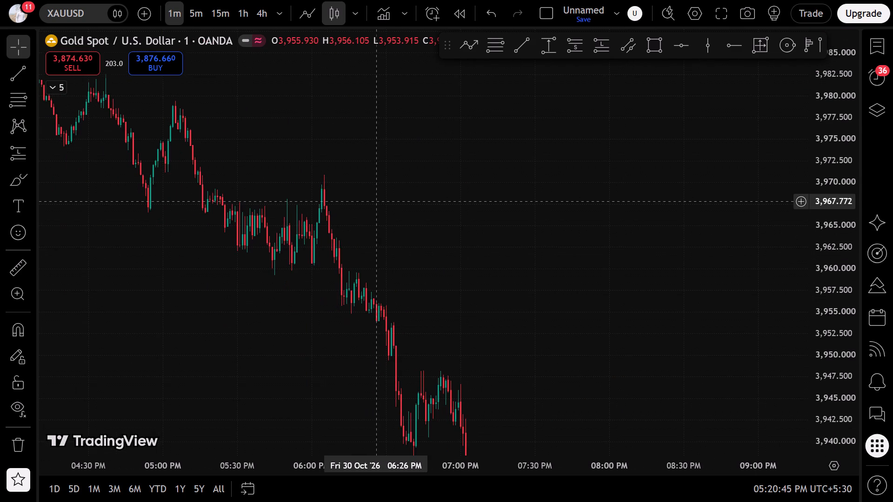
pyautogui.click(377, 202)
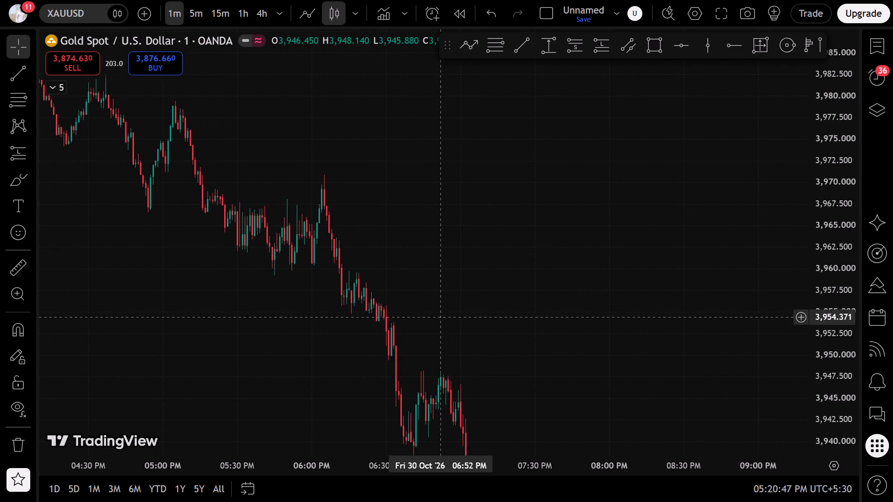
pyautogui.moveTo(430, 346); pyautogui.dragTo(262, 185)
pyautogui.moveTo(449, 349); pyautogui.dragTo(340, 193)
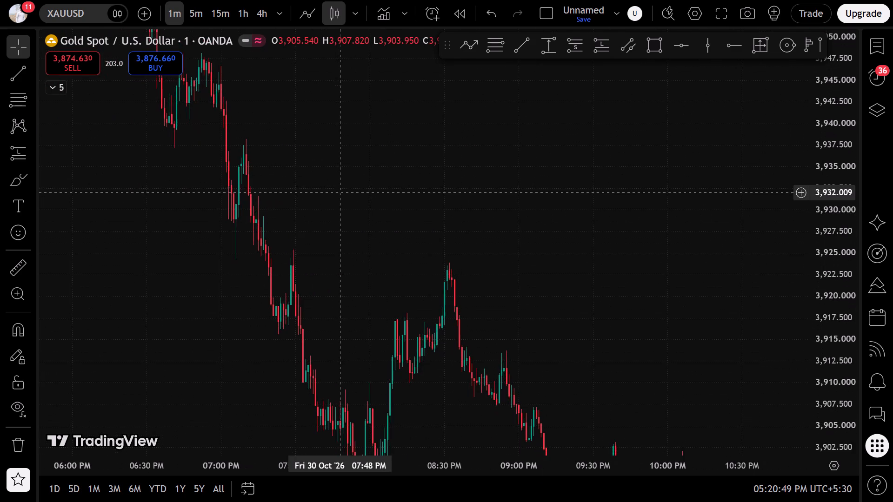
pyautogui.moveTo(384, 249); pyautogui.dragTo(302, 129)
pyautogui.moveTo(462, 252); pyautogui.dragTo(271, 257)
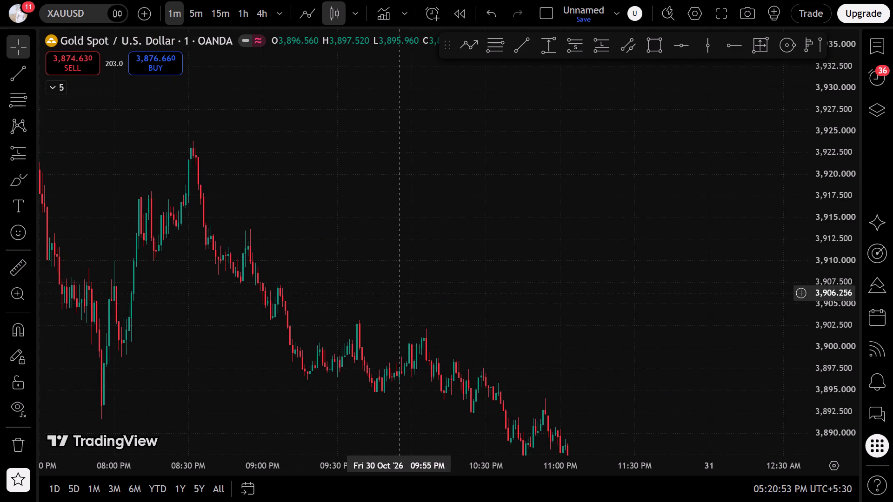
pyautogui.moveTo(432, 299); pyautogui.dragTo(222, 198)
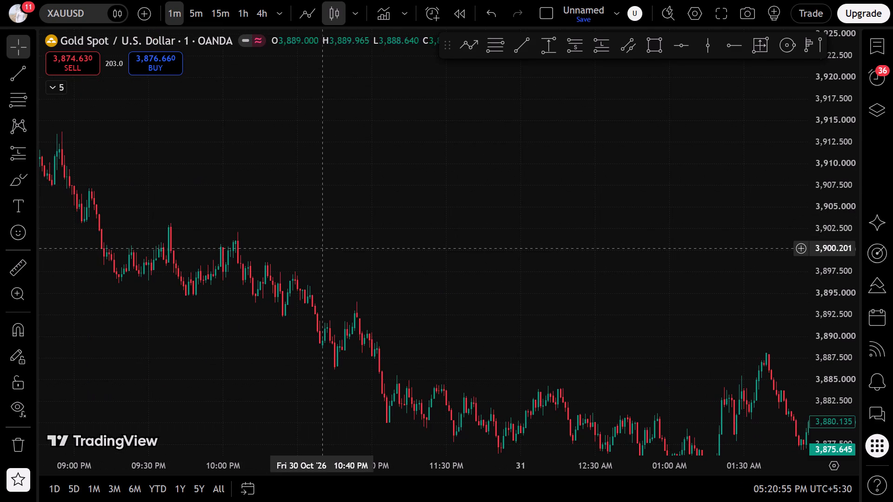
pyautogui.click(344, 245)
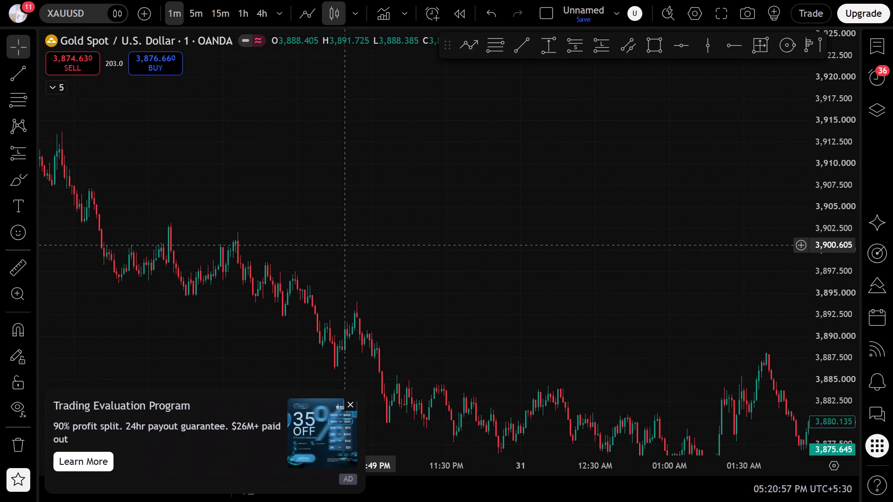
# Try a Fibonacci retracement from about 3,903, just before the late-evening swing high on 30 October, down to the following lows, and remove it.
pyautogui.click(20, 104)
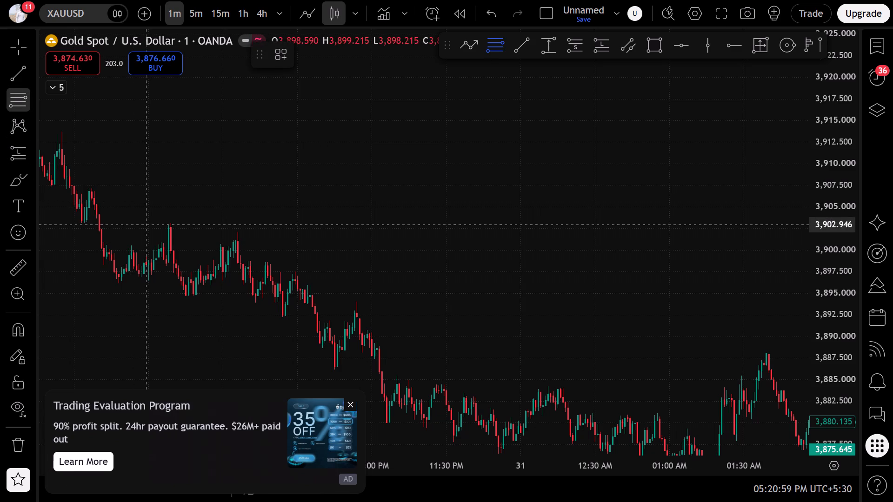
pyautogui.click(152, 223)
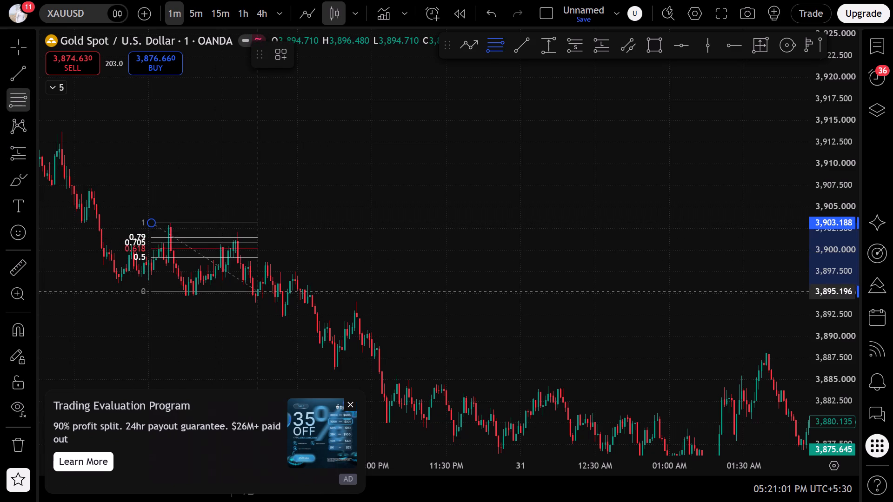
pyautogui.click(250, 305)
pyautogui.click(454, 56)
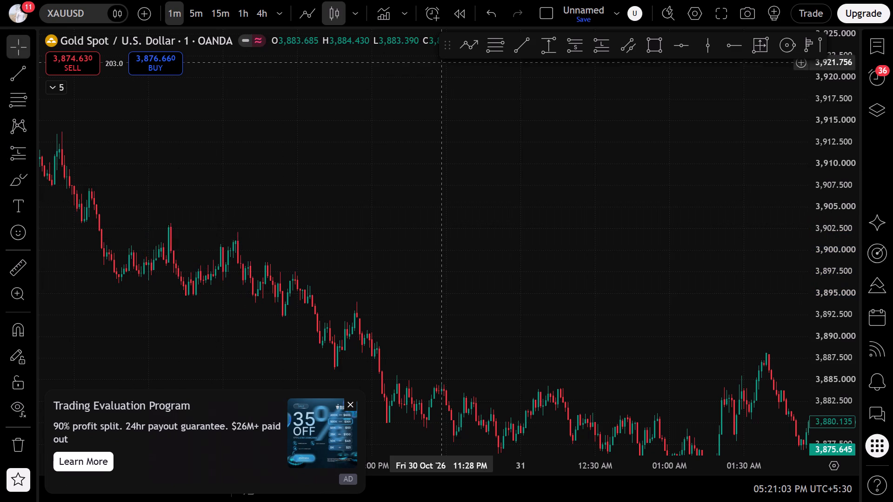
# Close the Trading Evaluation Program advertisement covering the chart.
pyautogui.moveTo(385, 332); pyautogui.dragTo(309, 259)
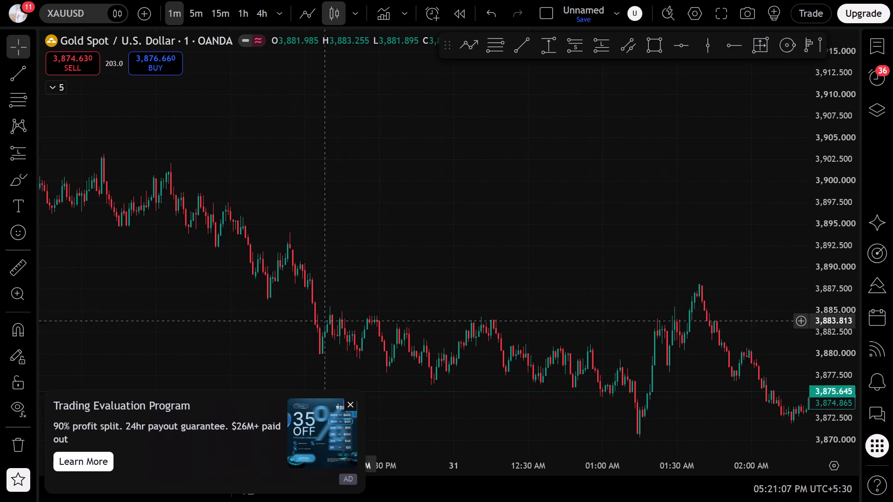
pyautogui.moveTo(298, 324); pyautogui.dragTo(151, 210)
pyautogui.click(348, 403)
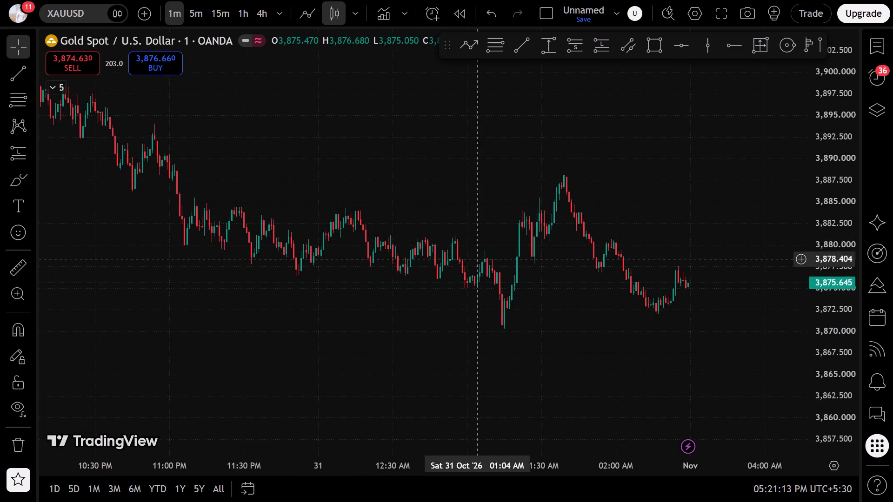
# Switch the XAUUSD chart to the 1-hour timeframe and reset the chart view to bring the late-October candles into range.
pyautogui.click(241, 7)
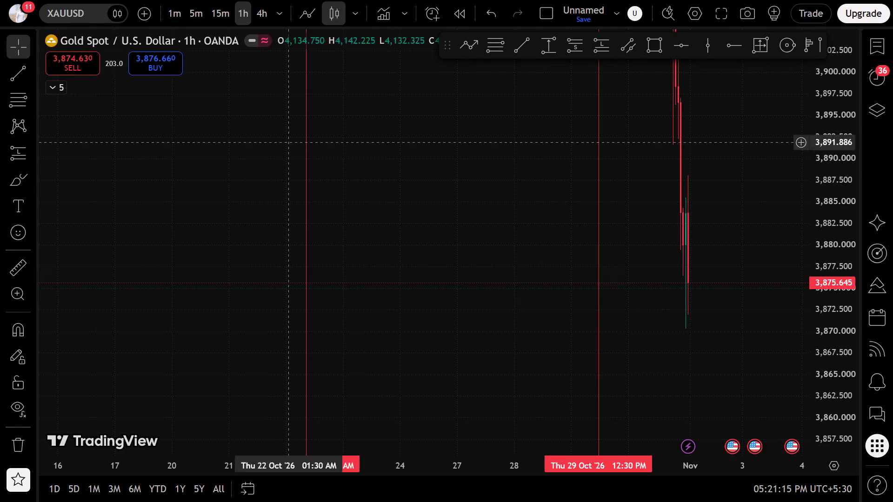
pyautogui.click(487, 427)
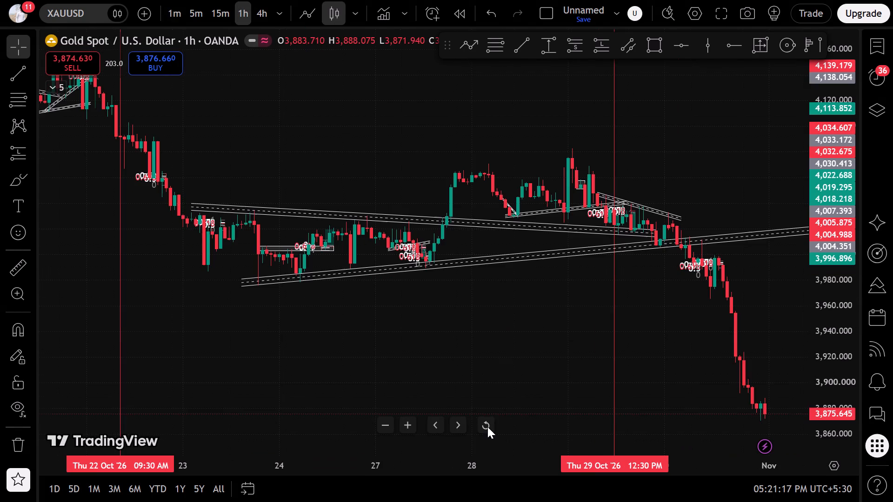
pyautogui.scroll(5, 388, 315)
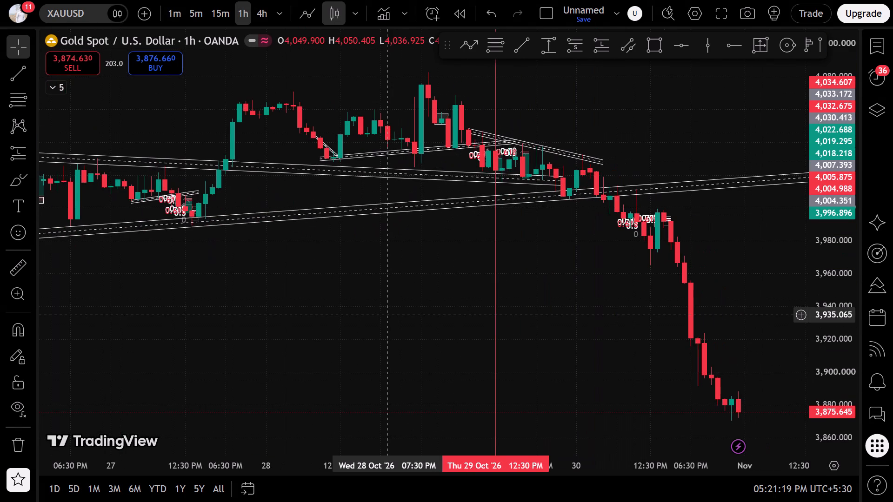
pyautogui.scroll(-3, 388, 315)
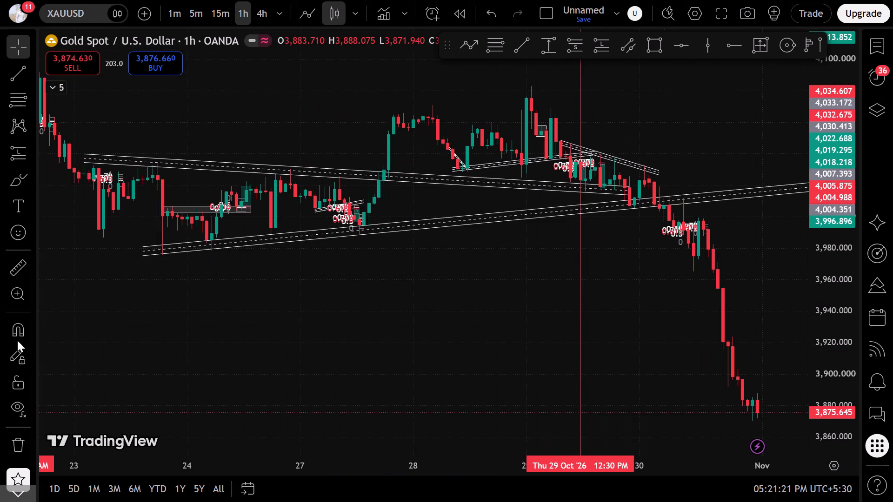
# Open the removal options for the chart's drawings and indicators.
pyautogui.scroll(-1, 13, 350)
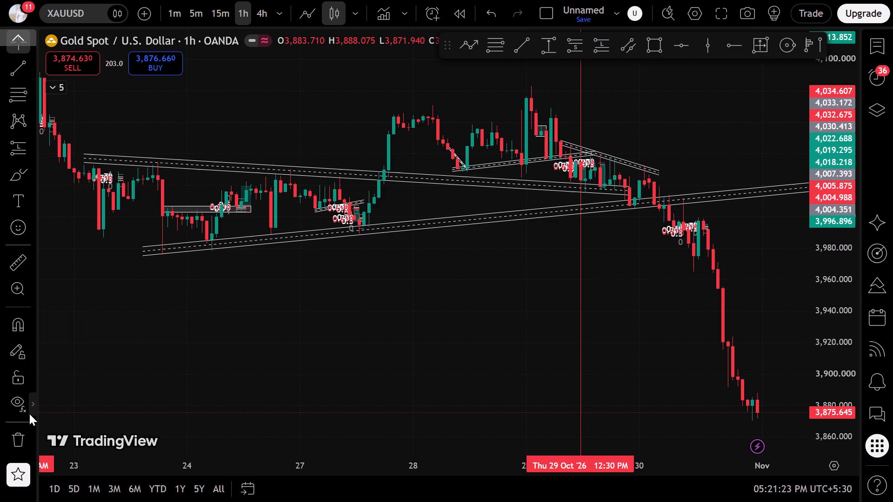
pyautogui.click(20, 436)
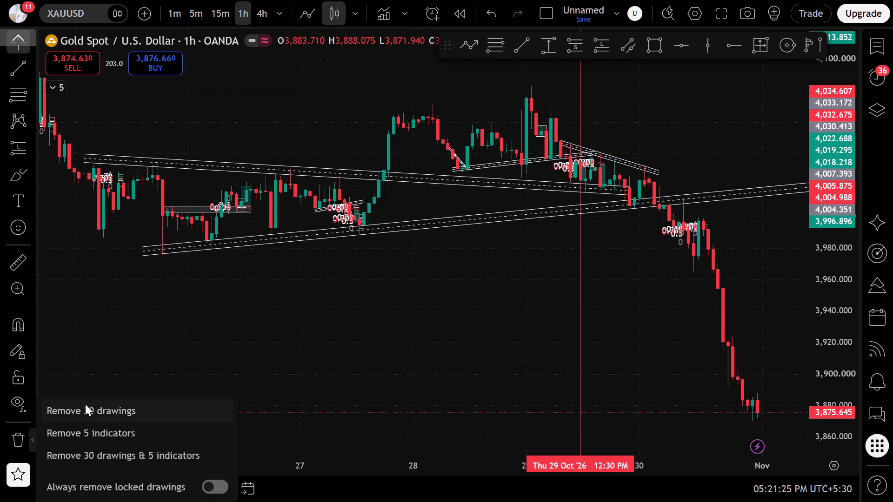
# Exit the browser's full-screen view and switch to the K app.
pyautogui.click(438, 43)
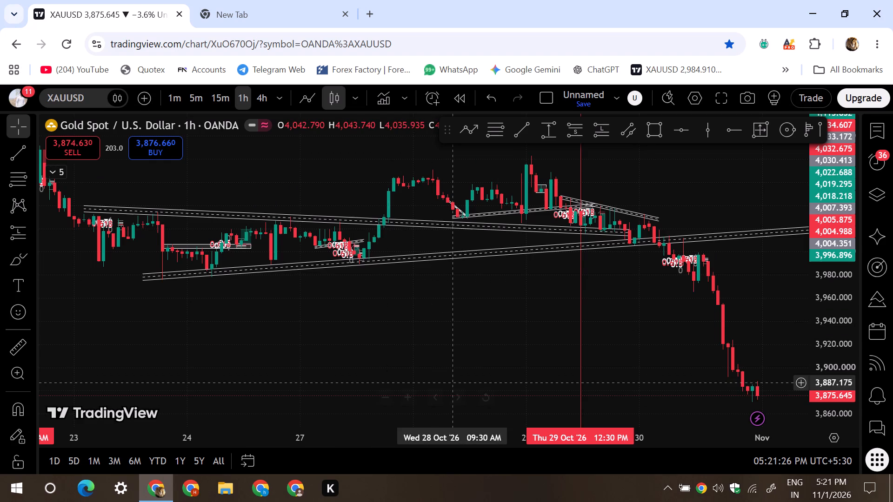
pyautogui.click(322, 483)
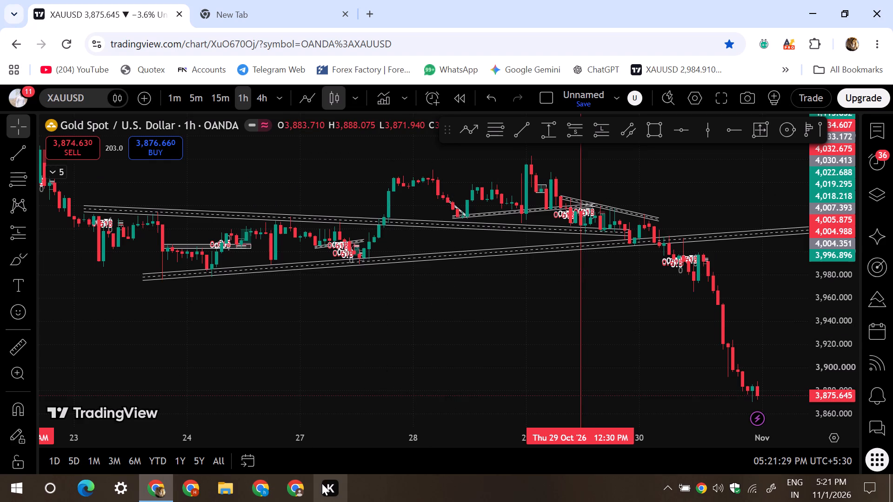
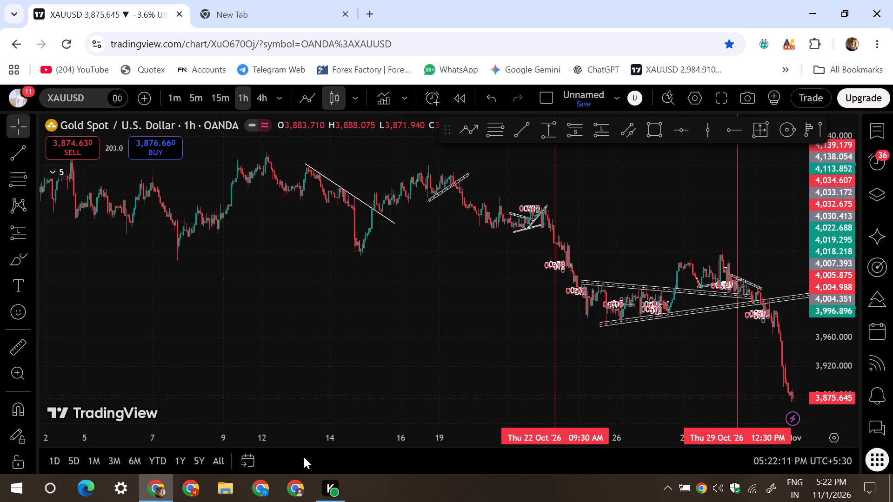
# Switch the XAUUSD chart to the 1-minute timeframe and bring the 30 October afternoon candles into view.
pyautogui.click(487, 400)
pyautogui.scroll(5, 481, 363)
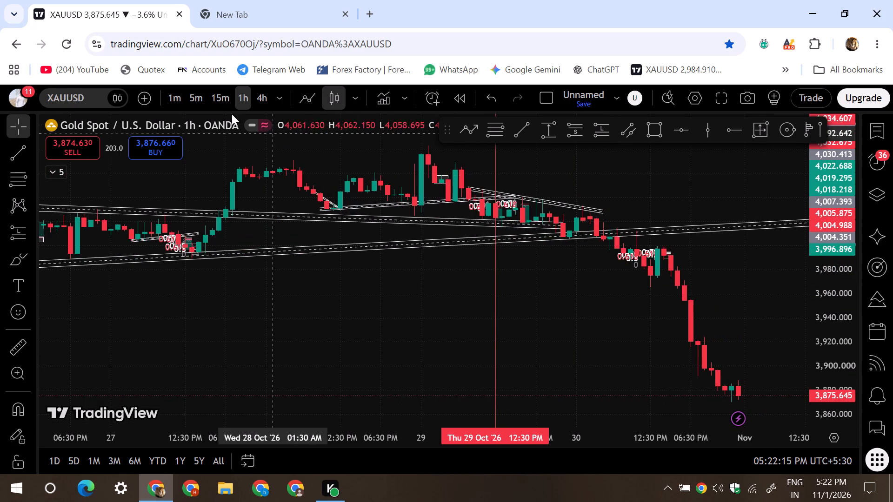
pyautogui.click(178, 96)
pyautogui.scroll(-18, 270, 298)
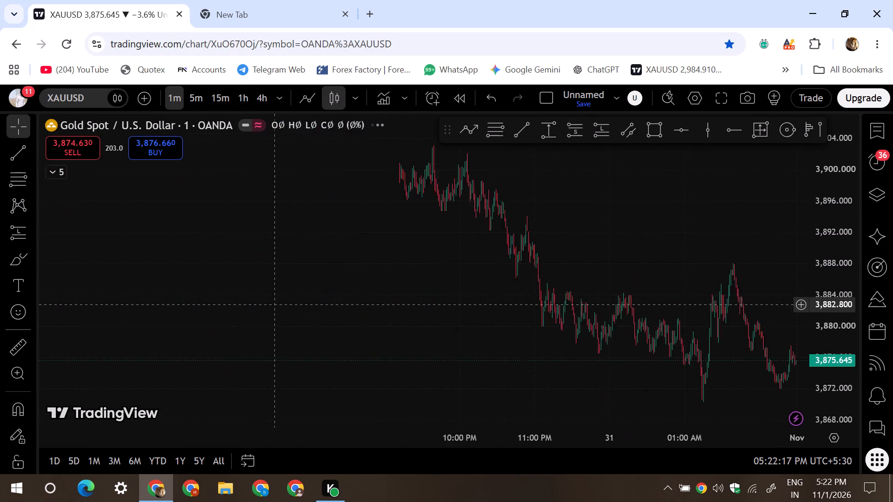
pyautogui.scroll(-14, 274, 304)
pyautogui.moveTo(270, 294); pyautogui.dragTo(590, 420)
pyautogui.scroll(9, 505, 380)
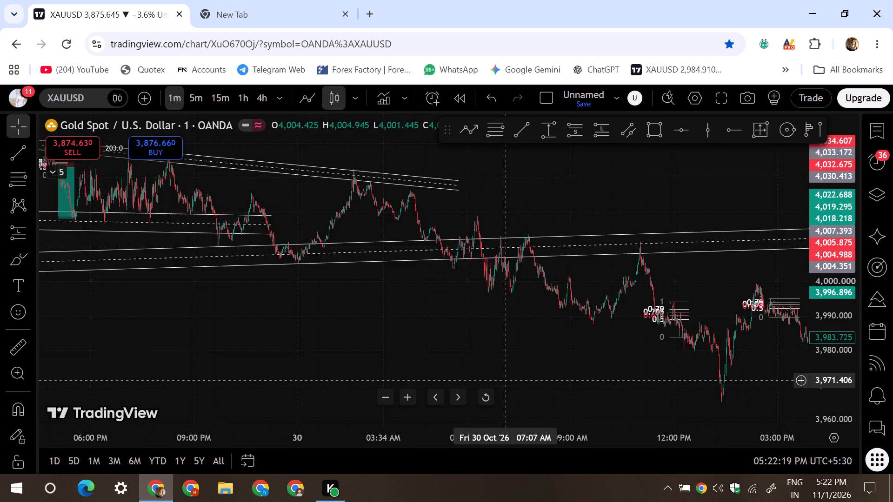
pyautogui.scroll(20, 505, 379)
pyautogui.moveTo(596, 334); pyautogui.dragTo(185, 331)
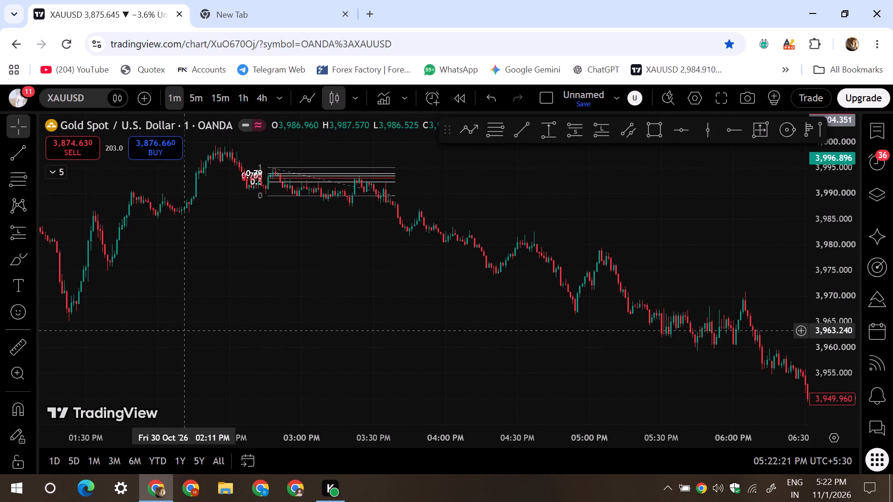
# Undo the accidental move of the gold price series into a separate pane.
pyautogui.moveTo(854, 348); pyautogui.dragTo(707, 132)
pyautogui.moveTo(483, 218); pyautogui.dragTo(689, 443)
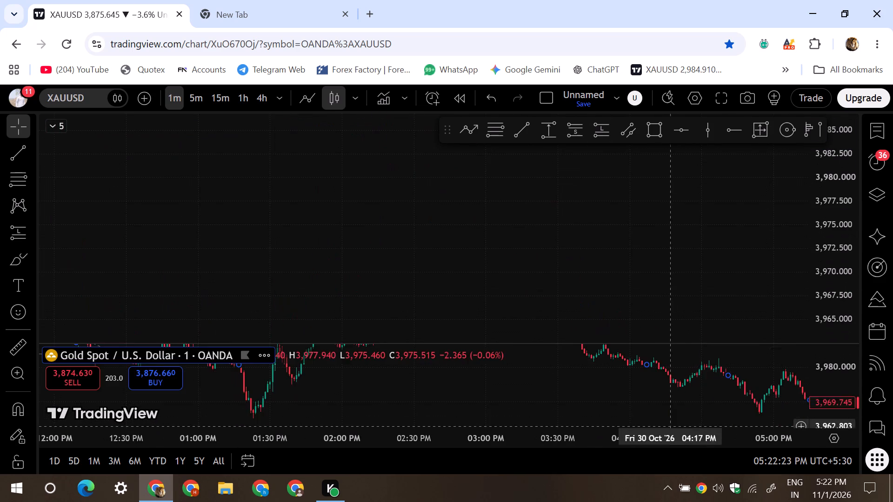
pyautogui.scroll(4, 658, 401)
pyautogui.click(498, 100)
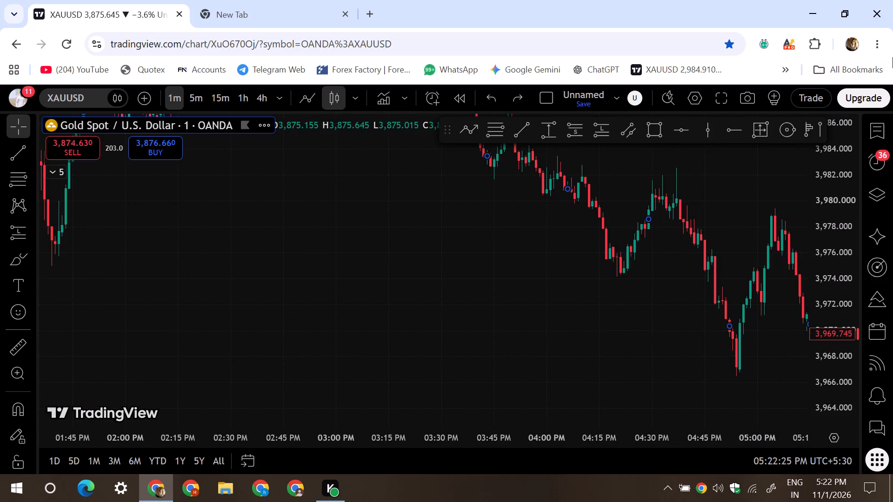
# Show the chart page in the browser's full-screen view.
pyautogui.click(875, 53)
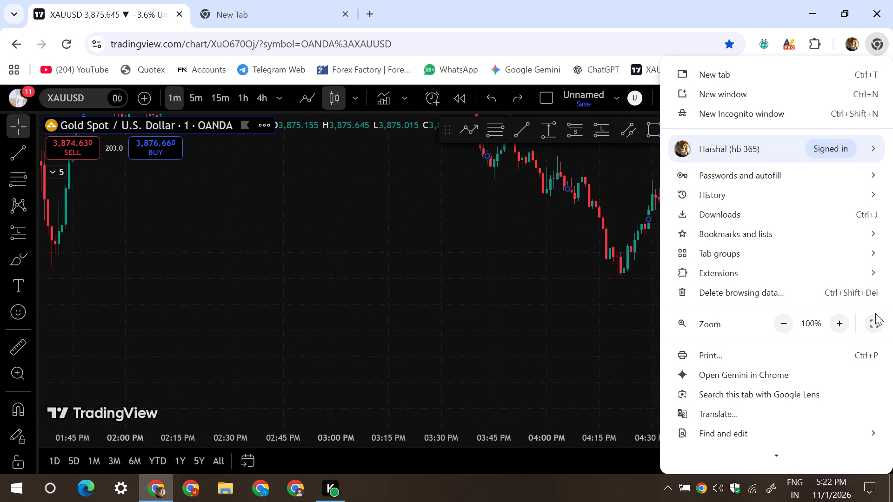
pyautogui.click(875, 314)
# Switch the chart symbol to BTCUSD and reset the chart view to the latest candles.
pyautogui.scroll(-3, 578, 281)
pyautogui.moveTo(570, 246); pyautogui.dragTo(515, 390)
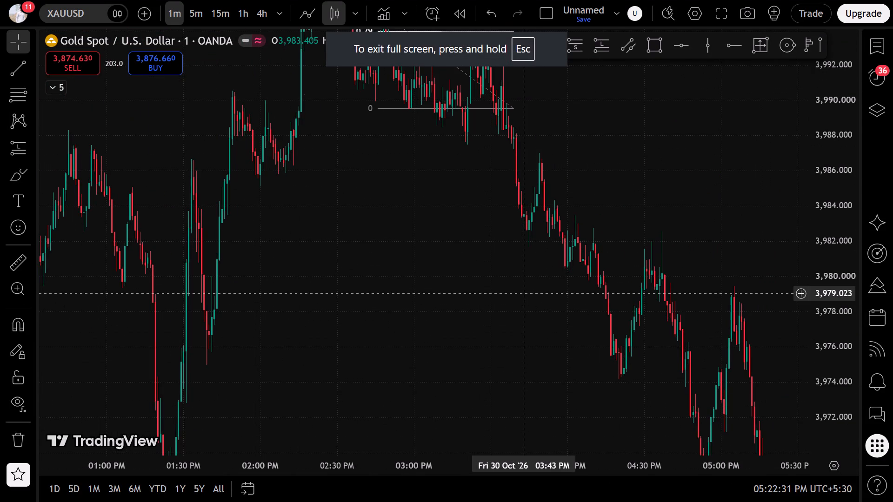
pyautogui.press('Up')
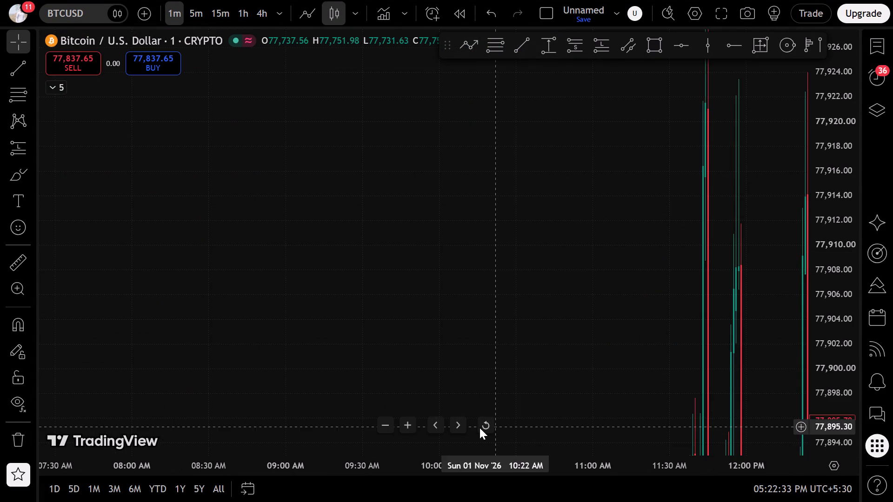
pyautogui.click(480, 428)
# Examine the BTCUSD 1-minute price action of 1 November, going back from the afternoon to the early-morning rally.
pyautogui.scroll(-1, 539, 274)
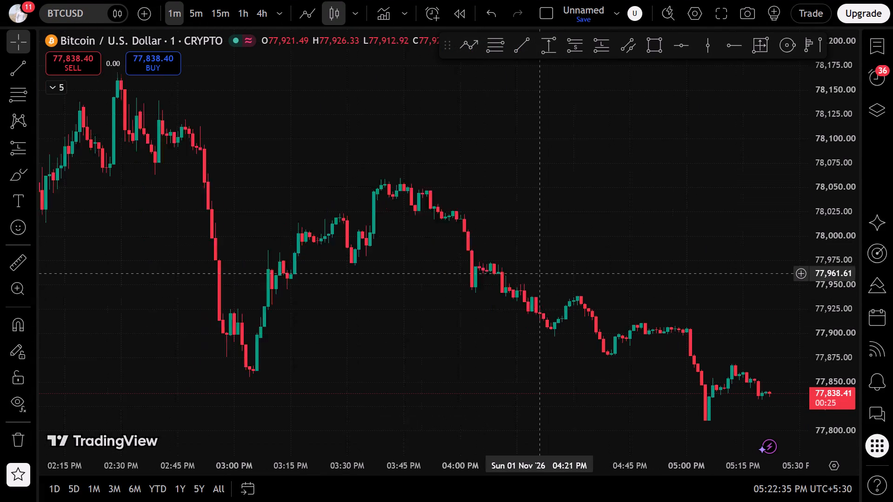
pyautogui.scroll(-1, 539, 274)
pyautogui.moveTo(499, 325); pyautogui.dragTo(525, 329)
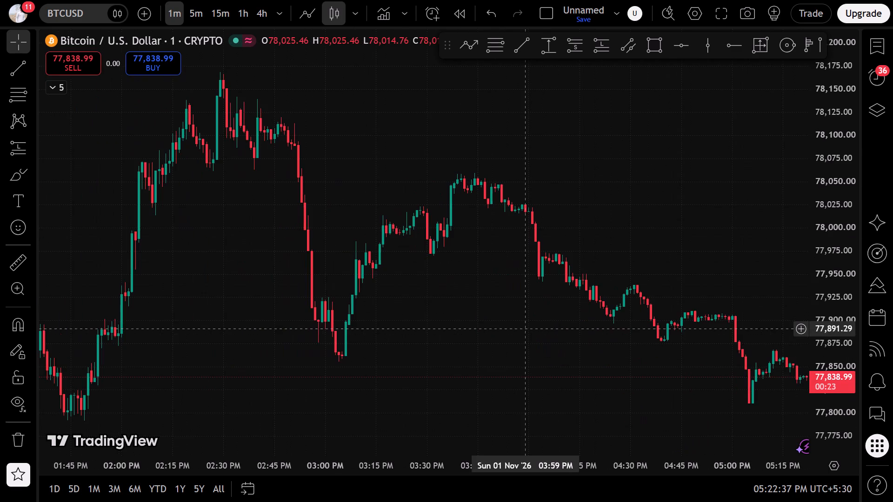
pyautogui.scroll(-1, 427, 295)
pyautogui.moveTo(249, 235); pyautogui.dragTo(271, 249)
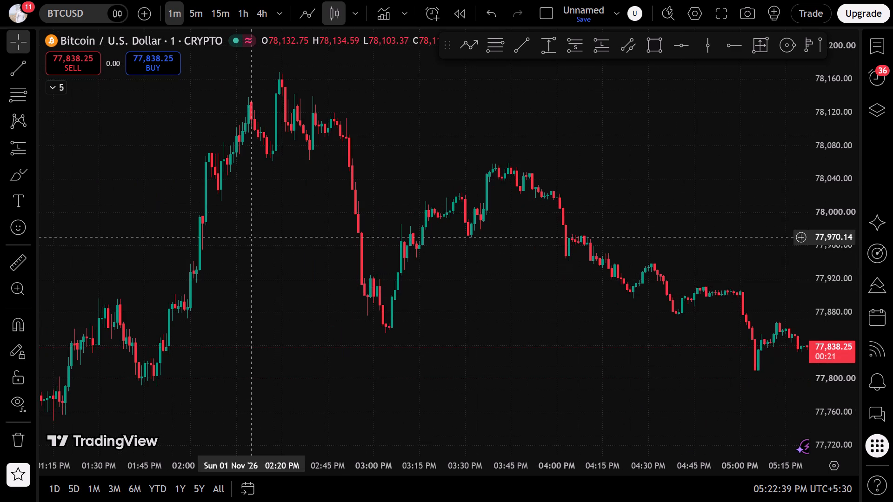
pyautogui.moveTo(271, 249); pyautogui.dragTo(459, 279)
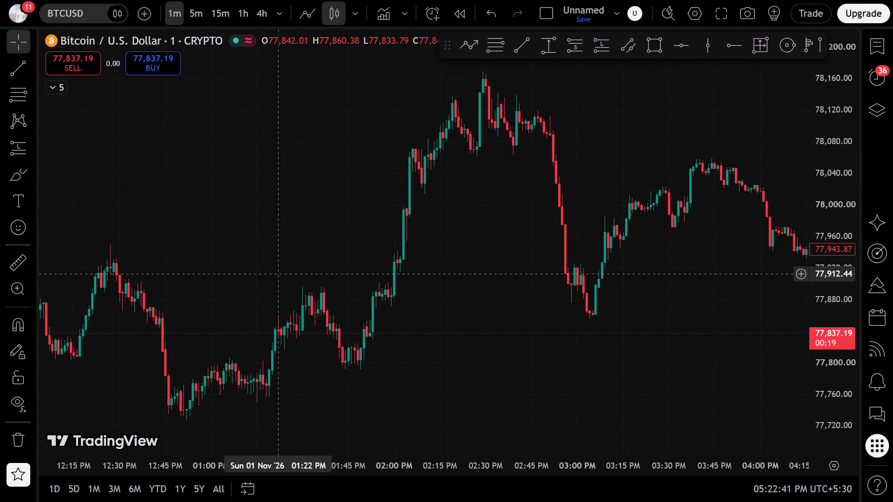
pyautogui.scroll(-3, 277, 274)
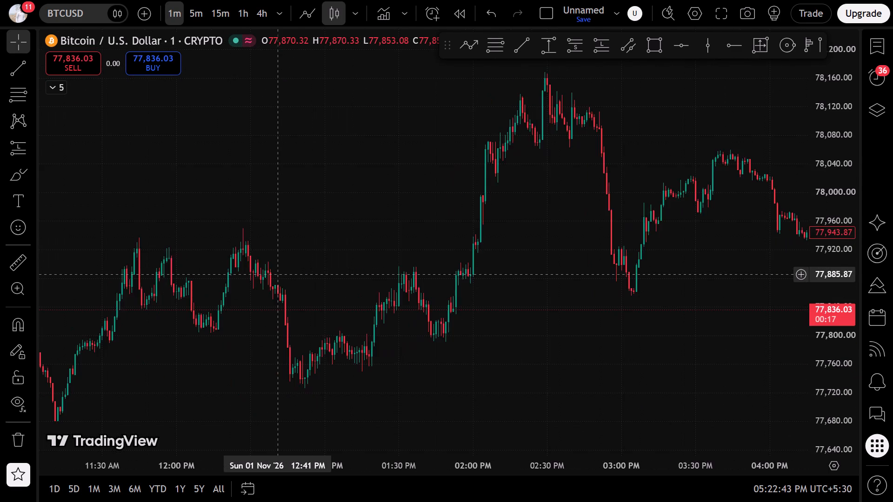
pyautogui.moveTo(293, 271); pyautogui.dragTo(529, 279)
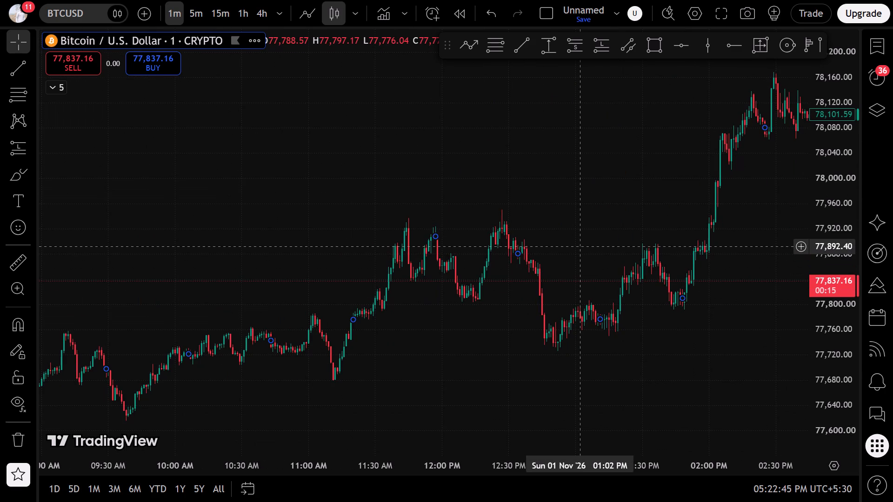
pyautogui.scroll(-1, 339, 331)
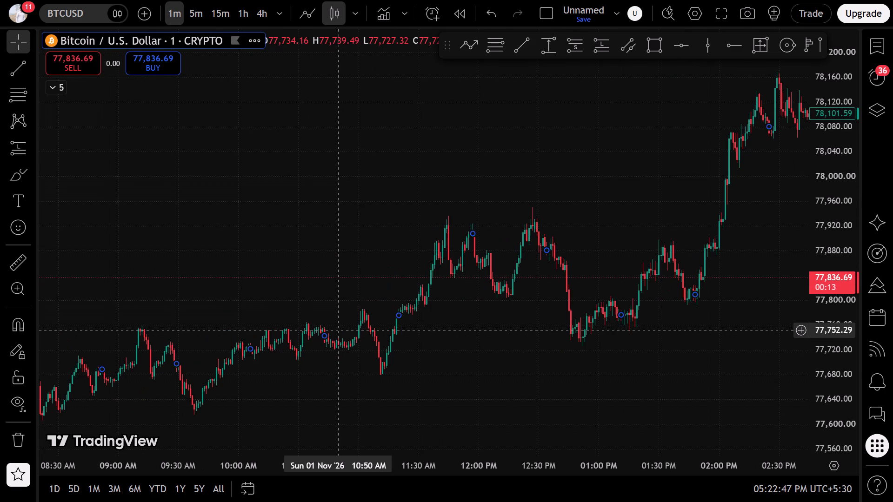
pyautogui.click(340, 297)
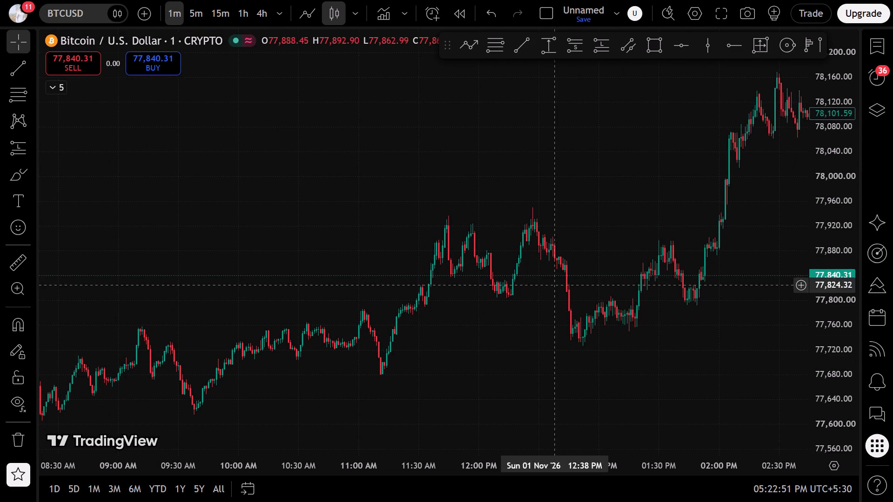
pyautogui.scroll(-3, 453, 308)
pyautogui.moveTo(362, 231); pyautogui.dragTo(647, 224)
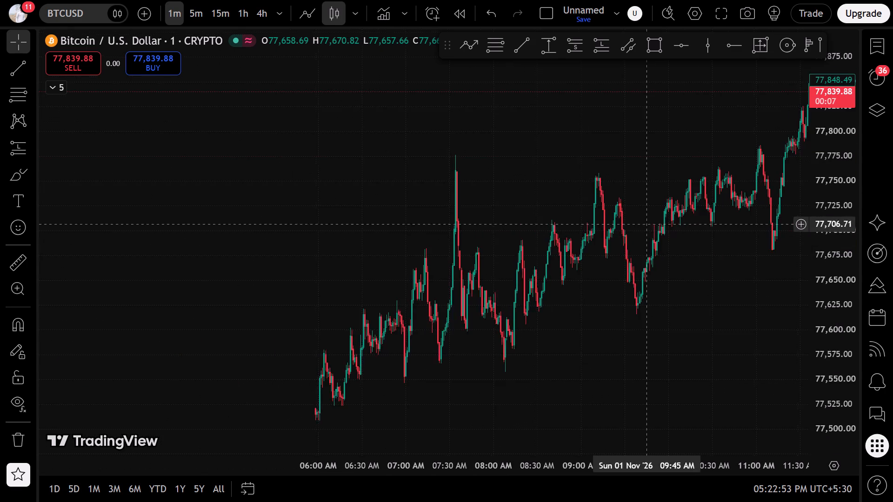
pyautogui.scroll(6, 346, 344)
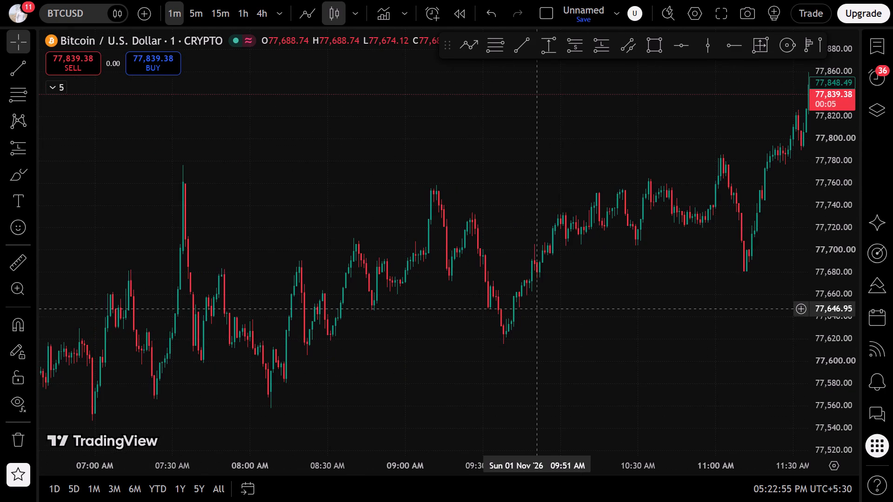
pyautogui.scroll(-1, 378, 331)
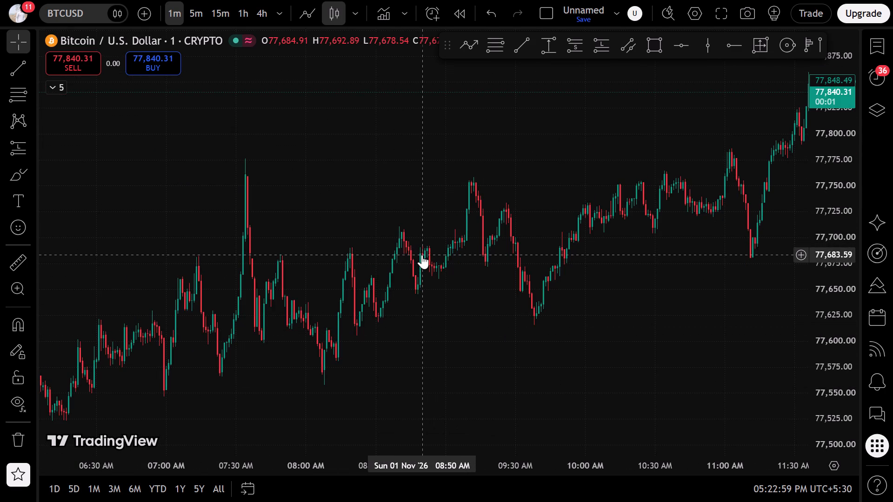
pyautogui.moveTo(297, 312); pyautogui.dragTo(619, 225)
pyautogui.scroll(2, 519, 270)
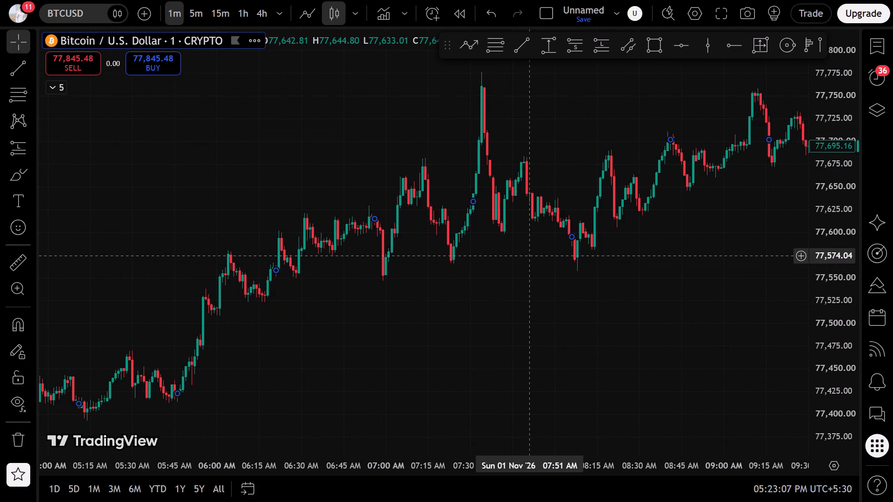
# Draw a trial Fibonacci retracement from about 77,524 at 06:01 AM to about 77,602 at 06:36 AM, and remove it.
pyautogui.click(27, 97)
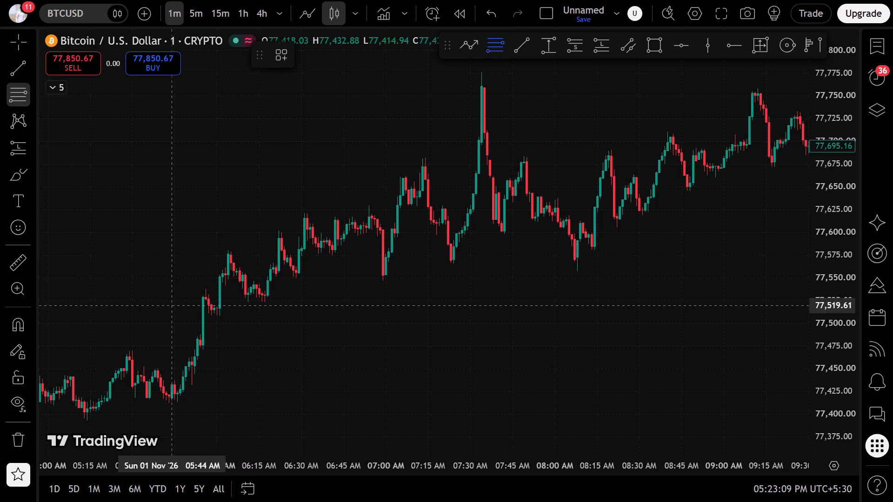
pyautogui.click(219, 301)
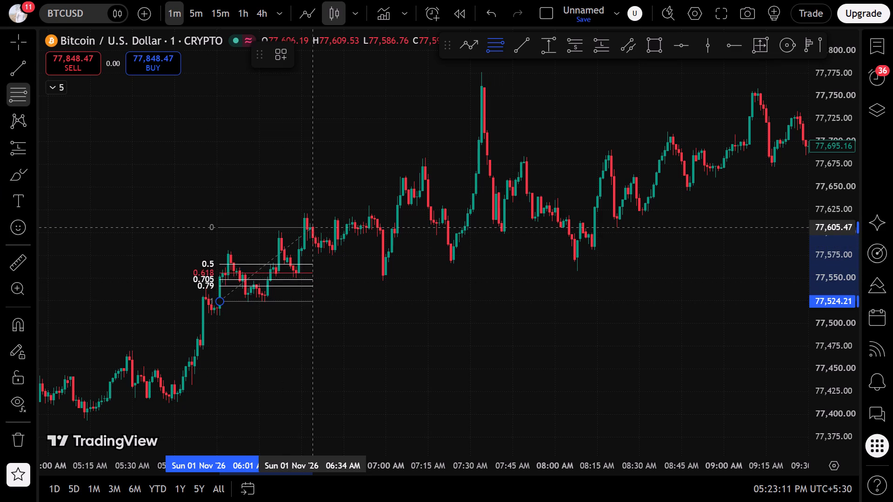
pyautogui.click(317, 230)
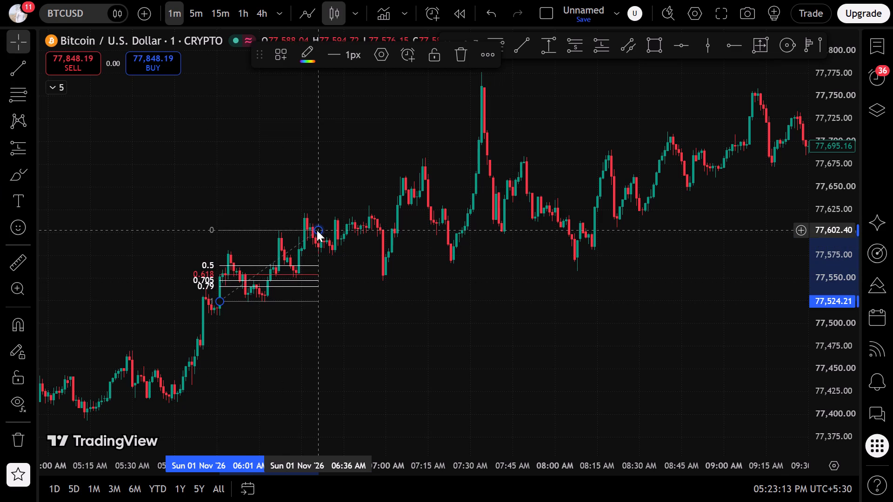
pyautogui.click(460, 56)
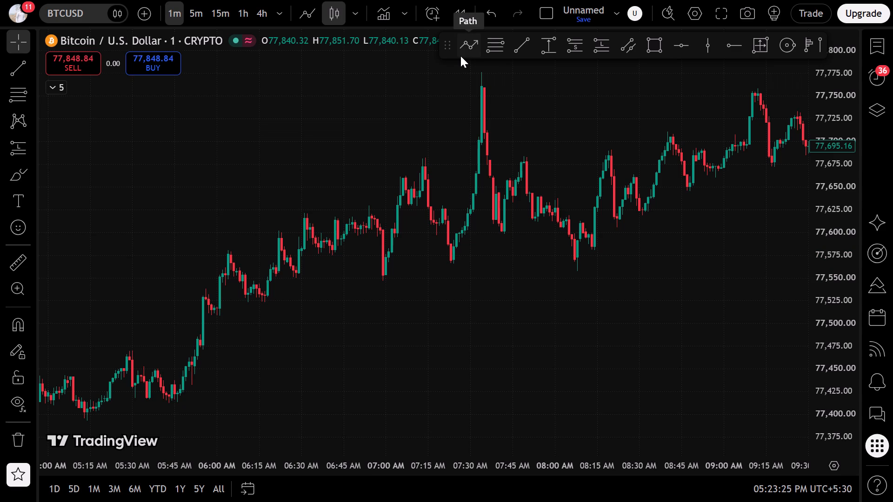
# Draw a Fibonacci retracement on BTCUSD from about 77,523 at 06:06 AM up to about 77,602 at 06:35 AM.
pyautogui.moveTo(446, 214); pyautogui.dragTo(415, 228)
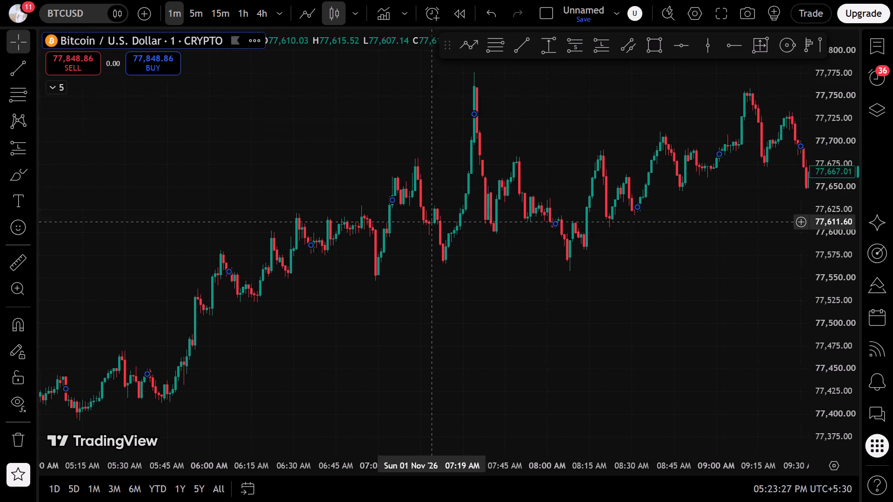
pyautogui.moveTo(415, 228); pyautogui.dragTo(302, 271)
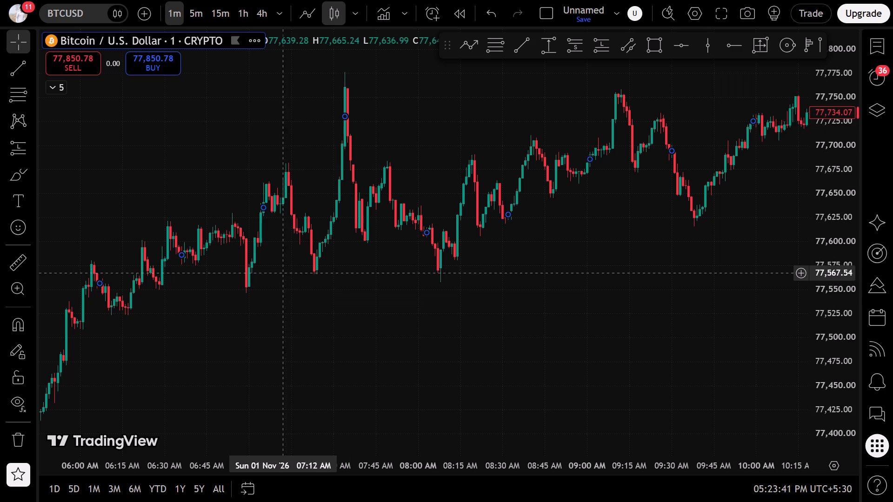
pyautogui.click(506, 49)
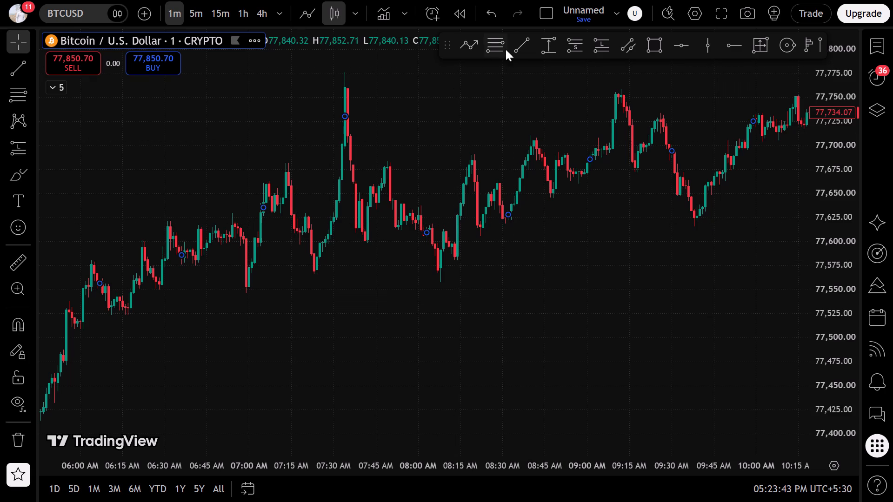
pyautogui.click(98, 315)
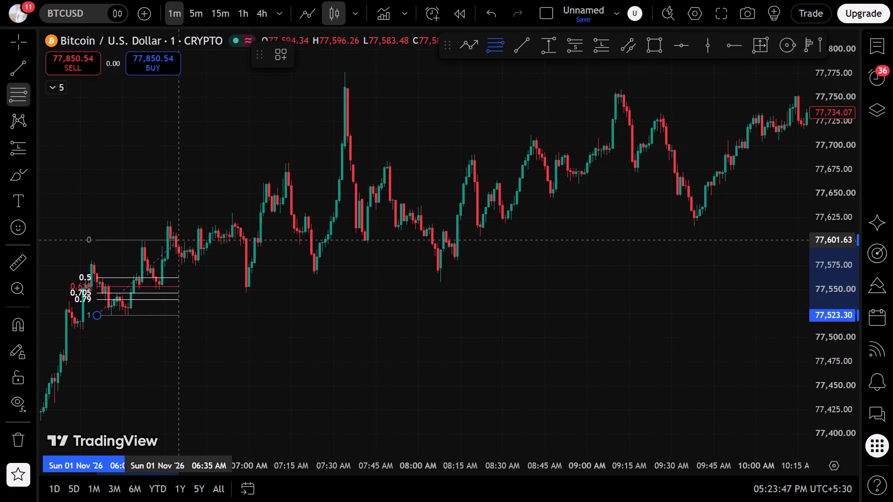
pyautogui.click(179, 240)
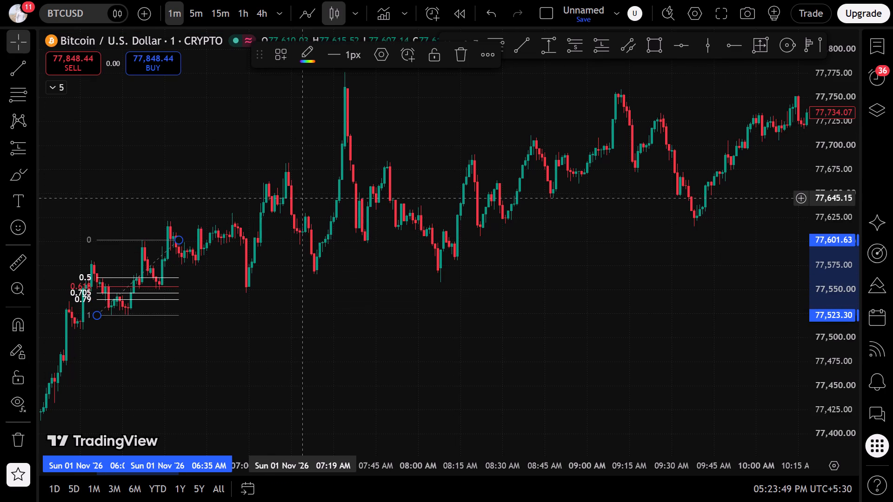
# Draw a second Fibonacci retracement from the swing low at about 77,549 near 06:30 AM up to about 77,622.
pyautogui.click(23, 95)
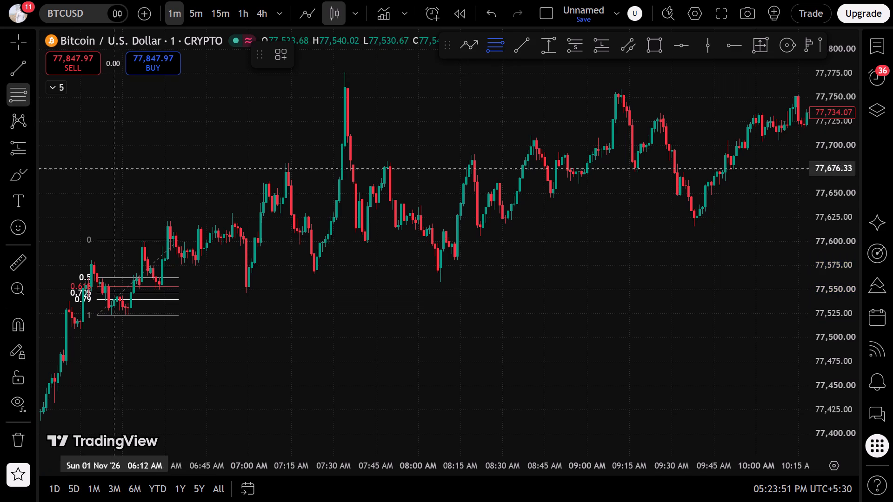
pyautogui.click(168, 290)
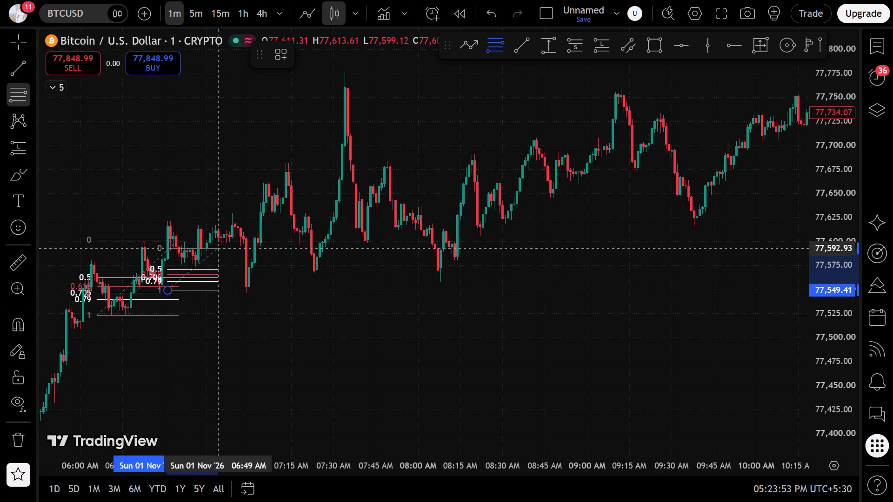
pyautogui.click(224, 221)
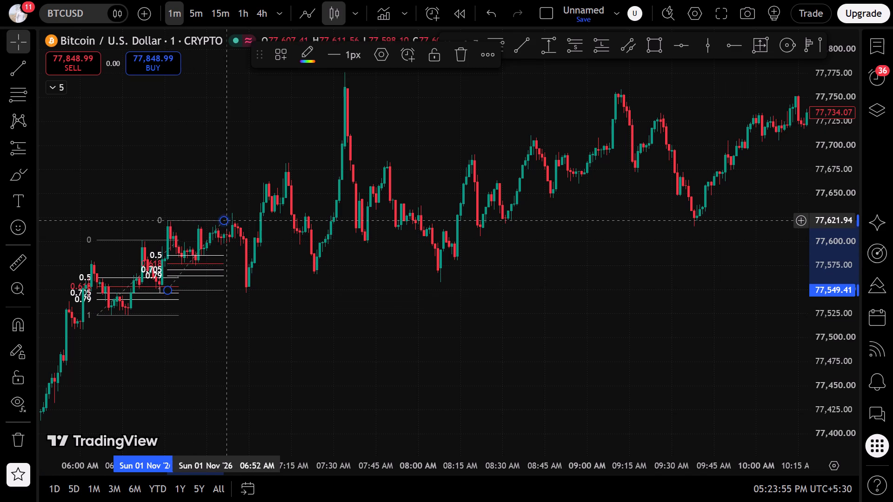
pyautogui.click(300, 275)
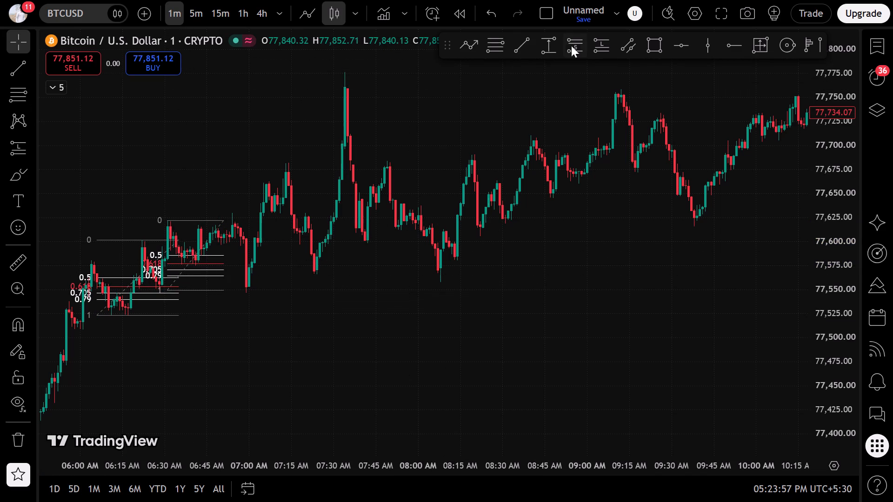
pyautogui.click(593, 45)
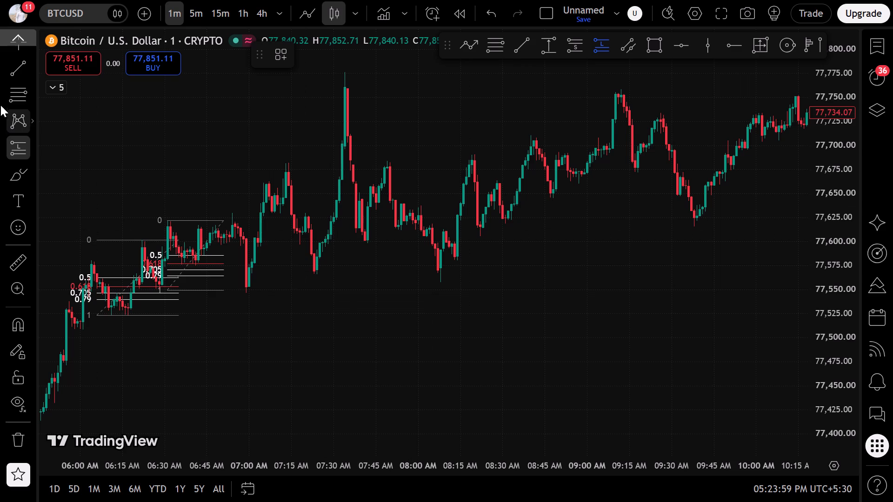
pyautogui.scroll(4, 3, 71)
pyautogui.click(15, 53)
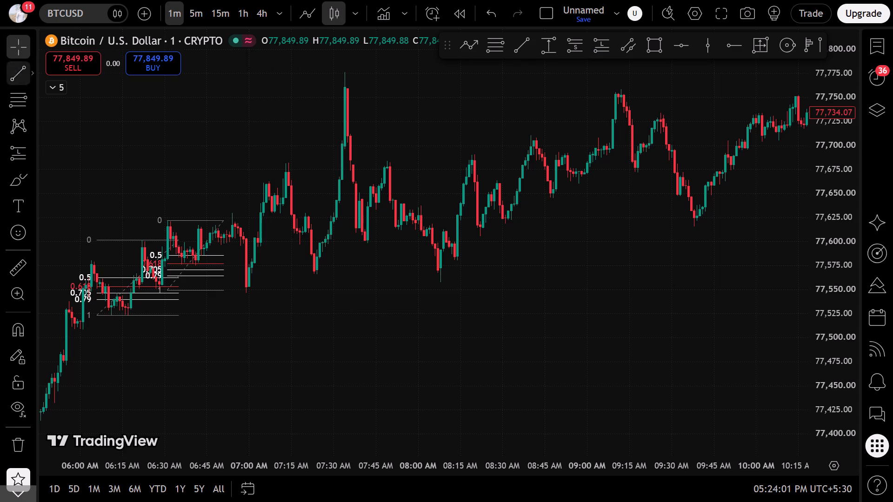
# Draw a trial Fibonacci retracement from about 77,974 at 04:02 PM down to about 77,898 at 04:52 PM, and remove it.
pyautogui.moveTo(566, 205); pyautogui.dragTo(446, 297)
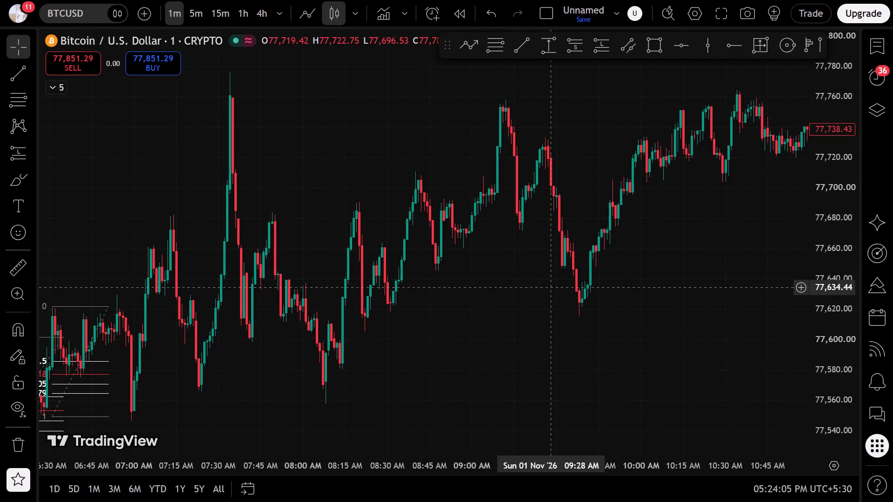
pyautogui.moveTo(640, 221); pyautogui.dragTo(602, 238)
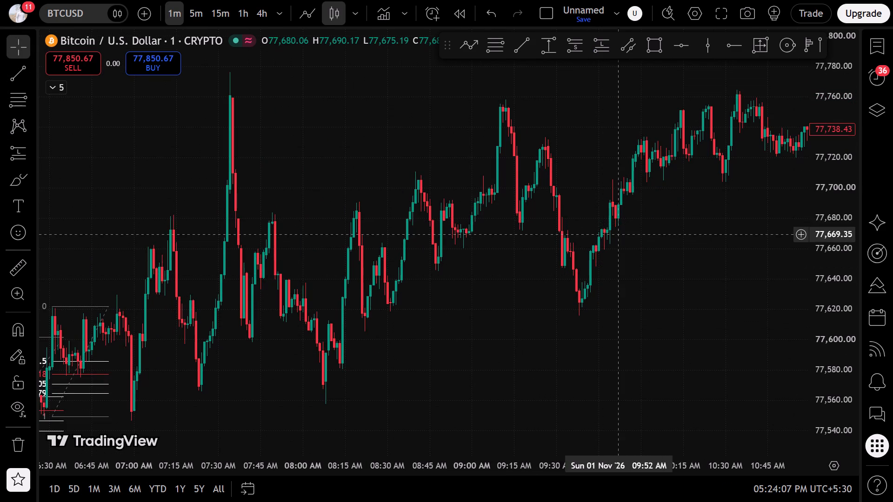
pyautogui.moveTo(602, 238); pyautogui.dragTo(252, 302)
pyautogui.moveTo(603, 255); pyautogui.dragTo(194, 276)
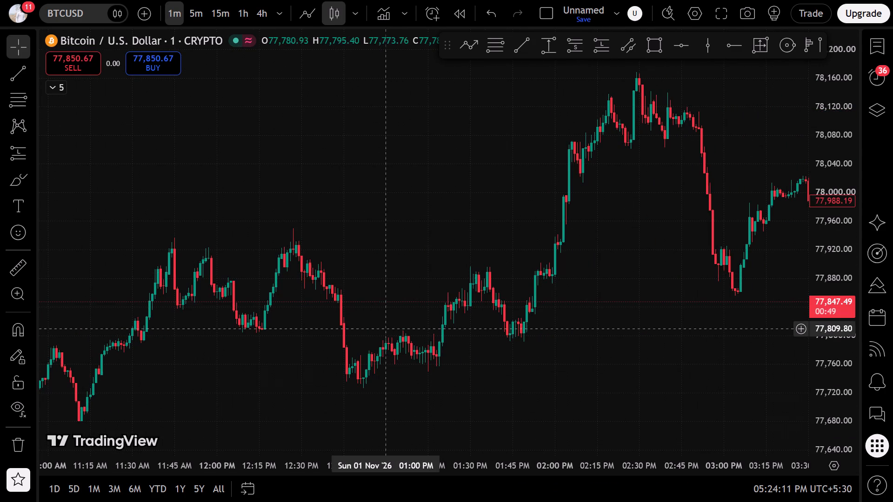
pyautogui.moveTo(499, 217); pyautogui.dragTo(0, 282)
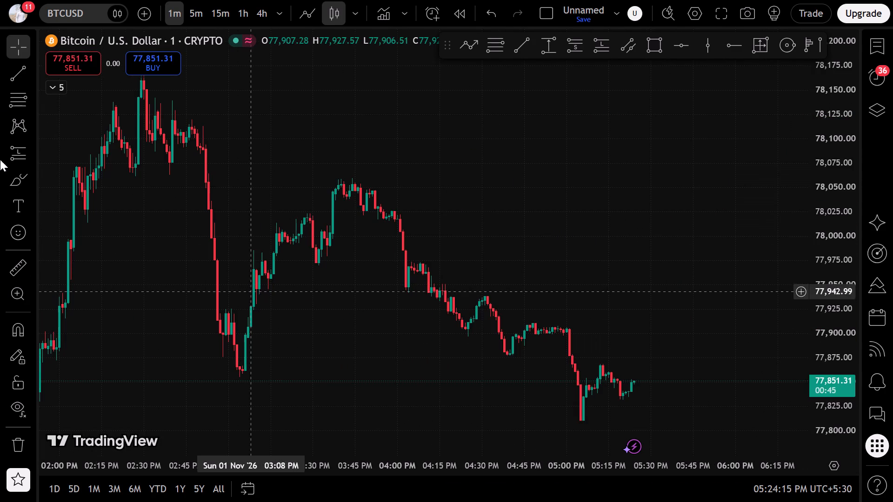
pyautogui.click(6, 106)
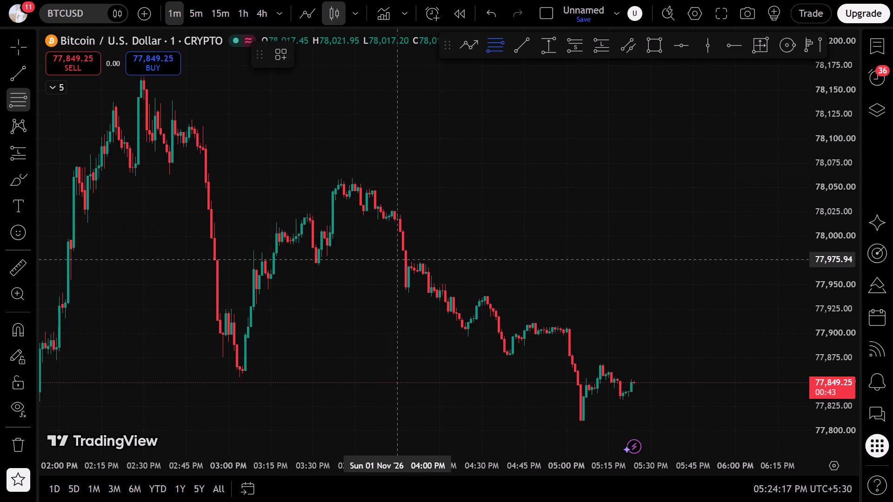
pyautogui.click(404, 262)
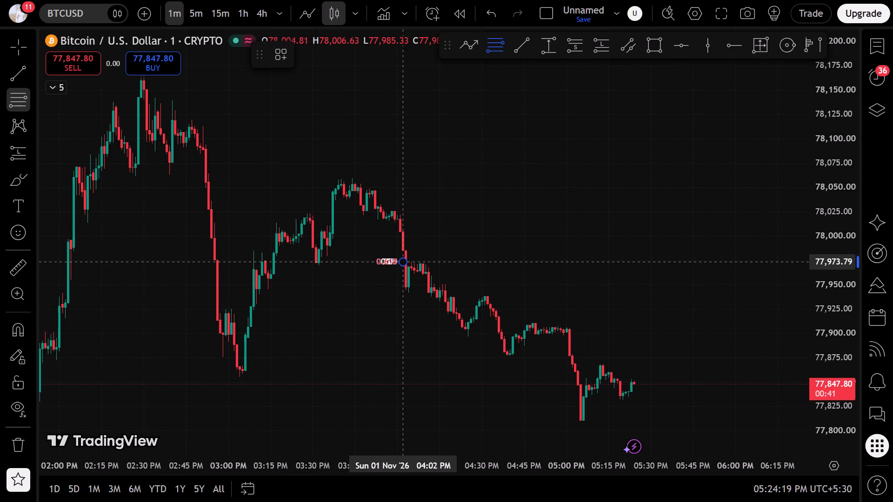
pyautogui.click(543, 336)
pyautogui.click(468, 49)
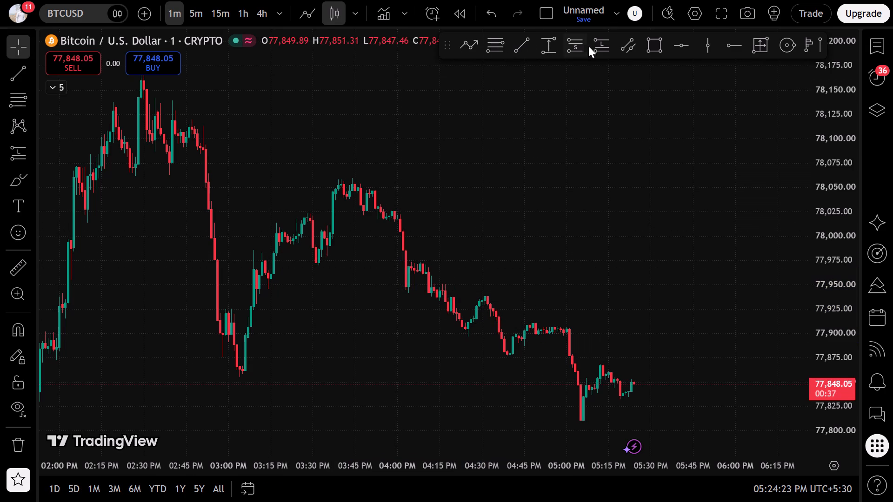
# Draw a Fibonacci retracement on BTCUSD from about 77,939 at 04:22 PM down to about 77,878 at 05:18 PM.
pyautogui.click(623, 46)
pyautogui.click(498, 45)
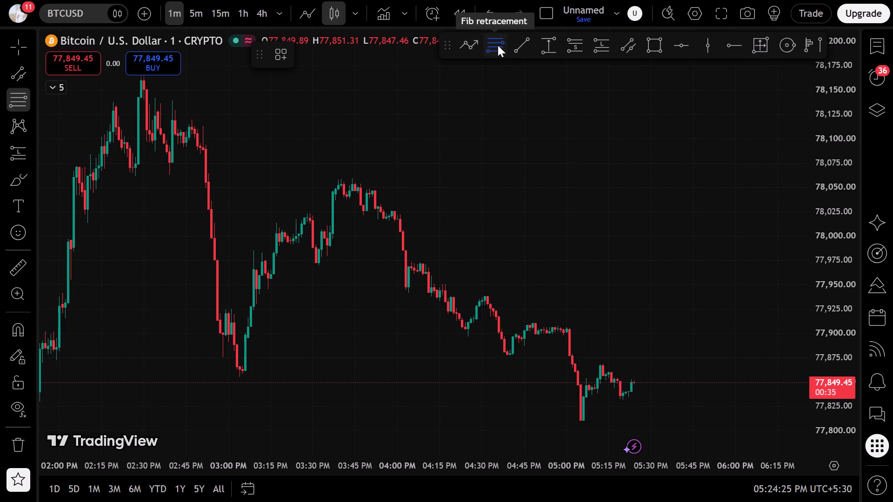
pyautogui.click(460, 296)
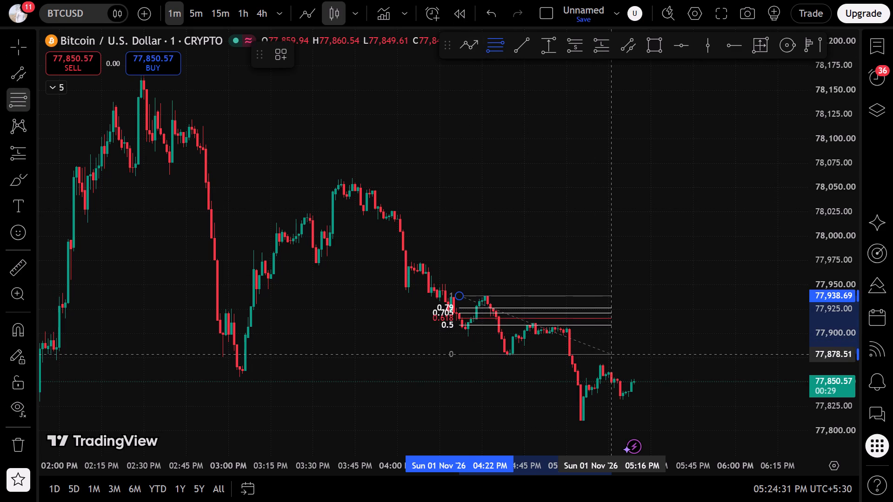
pyautogui.click(618, 355)
pyautogui.click(628, 345)
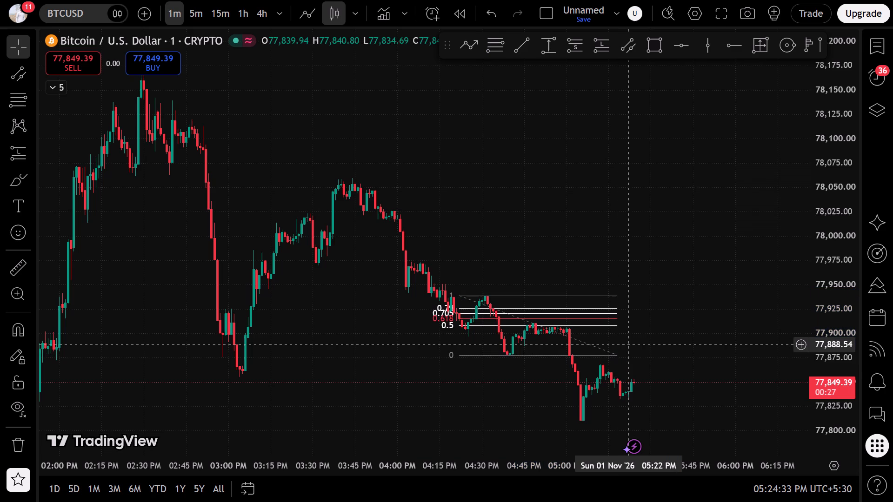
# Switch the BTCUSD chart to the 1-hour interval and examine the price action from 26 October to 1 November.
pyautogui.moveTo(819, 413); pyautogui.dragTo(808, 227)
pyautogui.moveTo(657, 297); pyautogui.dragTo(607, 142)
pyautogui.scroll(-6, 583, 189)
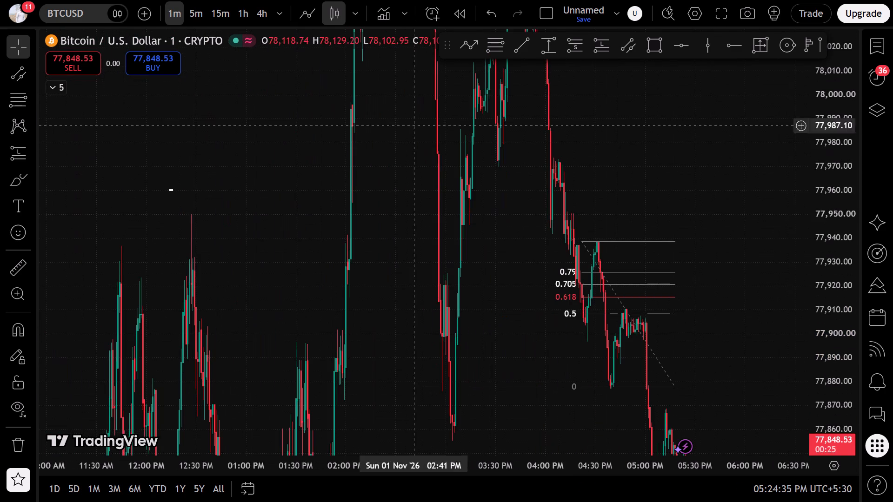
pyautogui.click(238, 11)
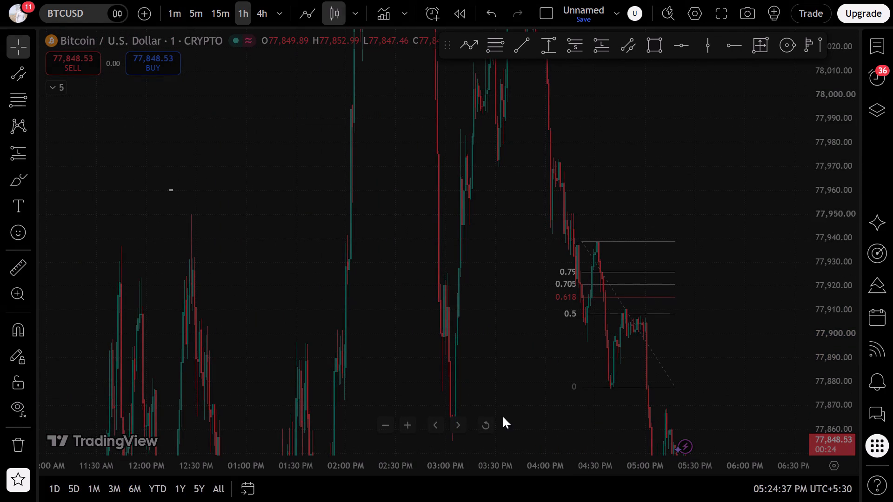
pyautogui.tripleClick(483, 425)
pyautogui.tripleClick(483, 424)
pyautogui.doubleClick(483, 424)
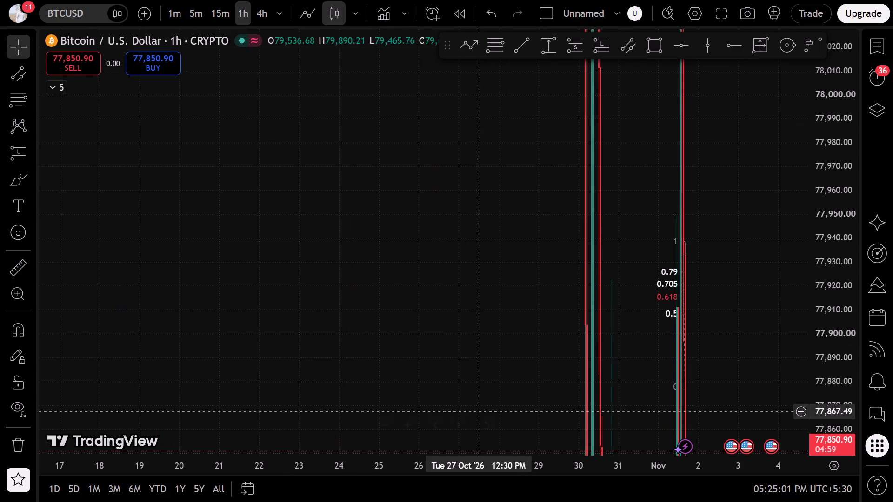
pyautogui.click(483, 422)
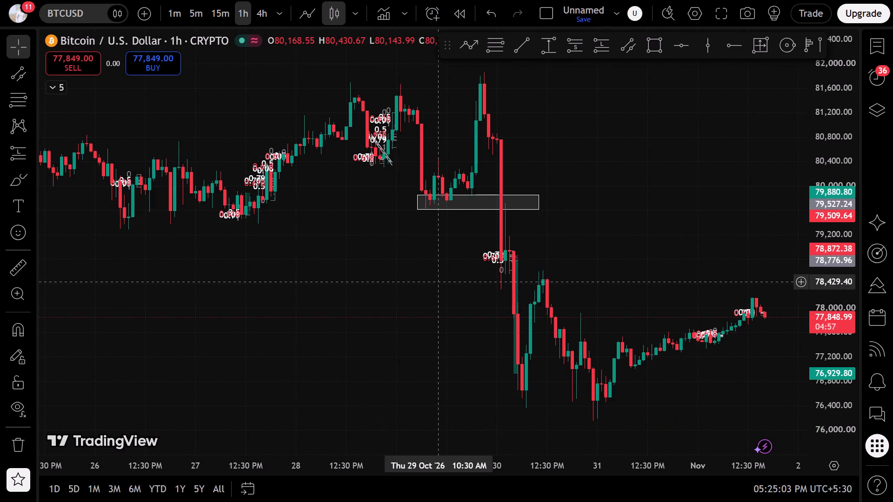
pyautogui.scroll(-3, 439, 282)
pyautogui.scroll(4, 438, 282)
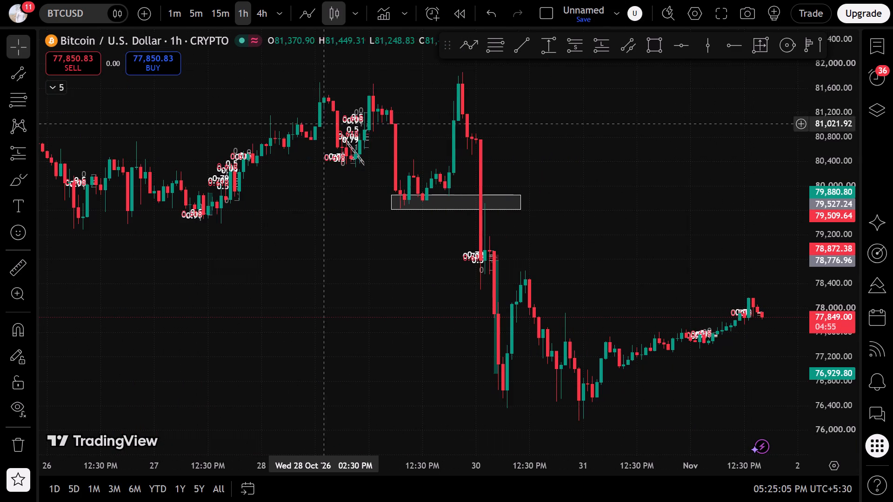
# Switch the BTCUSD chart to the 15-minute interval.
pyautogui.click(215, 12)
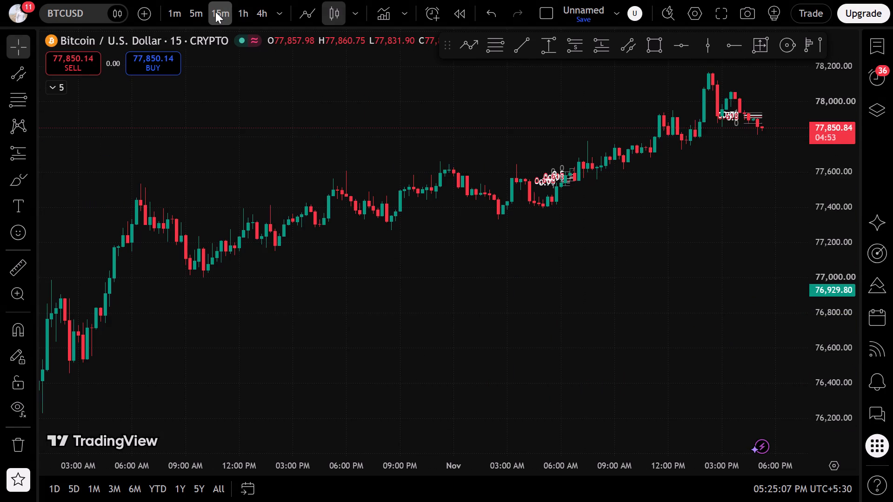
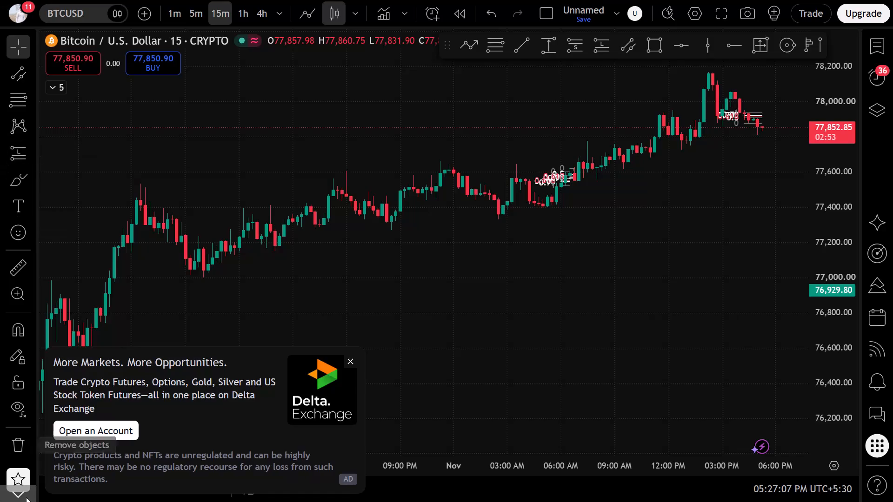
# Dismiss the advertisement and remove all 16 drawings from the BTCUSD chart, keeping the indicators.
pyautogui.scroll(1, 369, 264)
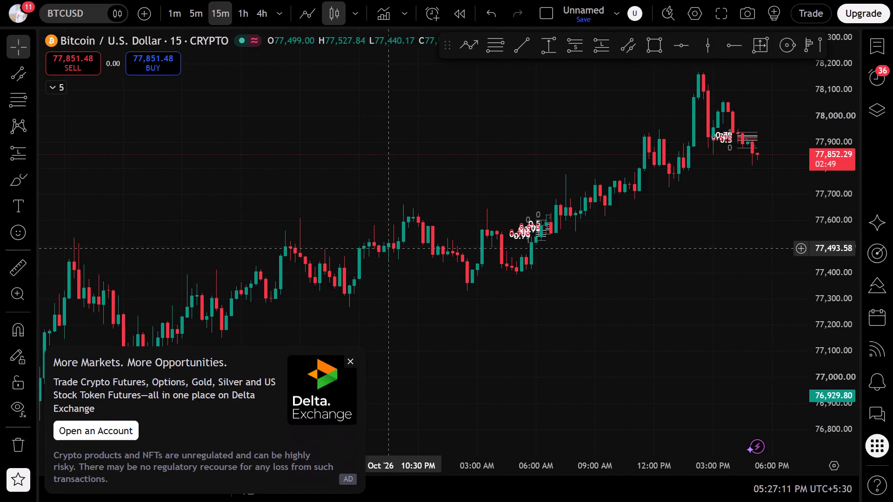
pyautogui.click(346, 354)
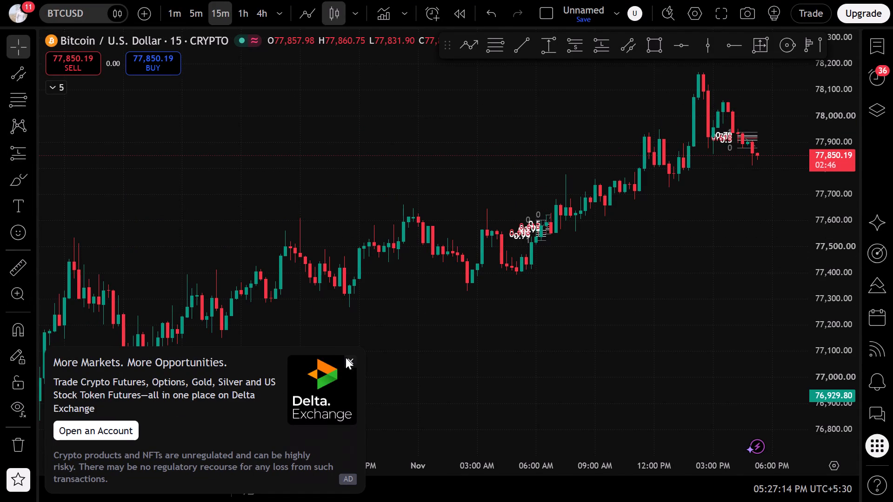
pyautogui.click(346, 360)
pyautogui.click(0, 445)
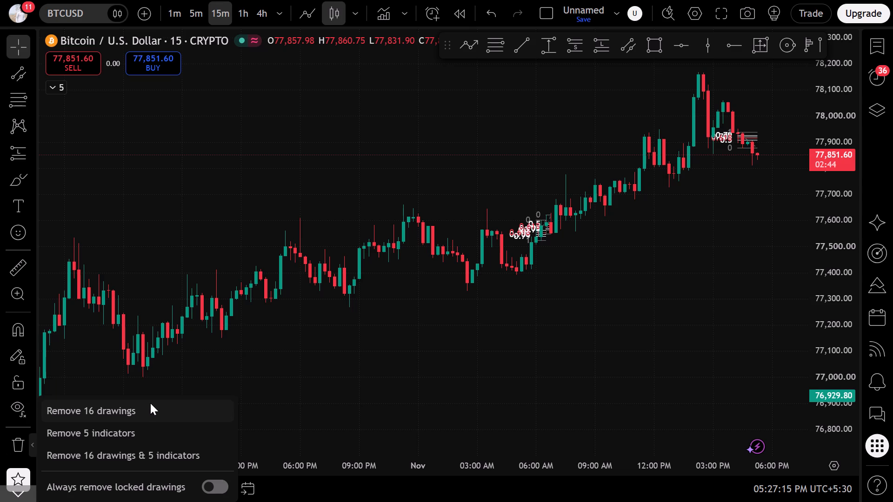
pyautogui.click(150, 403)
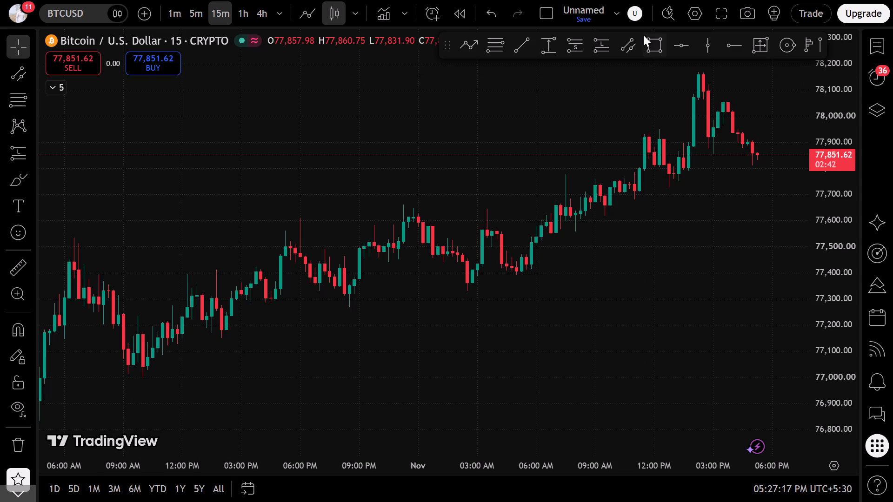
# Draw a rectangle zone from about 77,656 at 05:15 PM on 31 October to about 77,610 at 12:30 PM on 1 November.
pyautogui.click(651, 41)
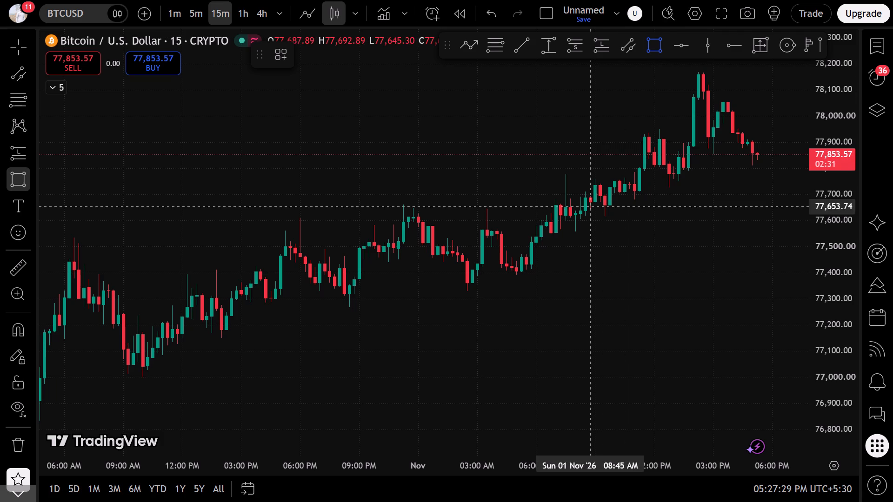
pyautogui.click(283, 206)
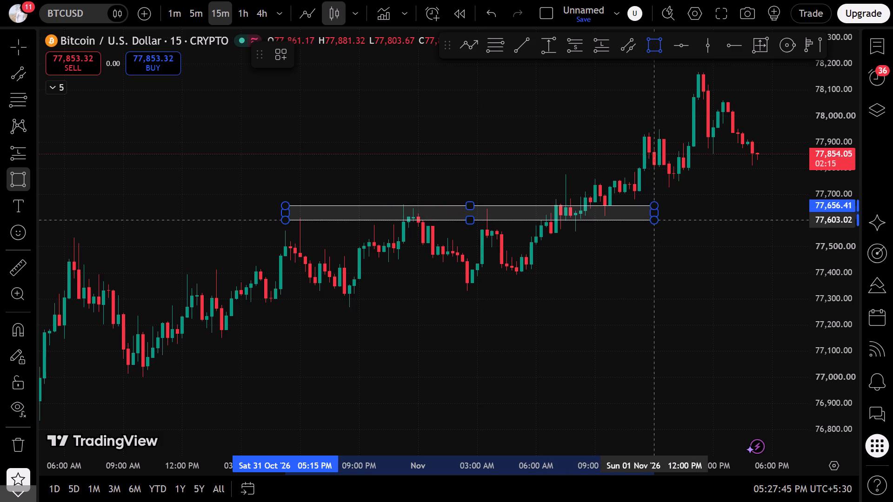
pyautogui.click(661, 218)
pyautogui.click(643, 286)
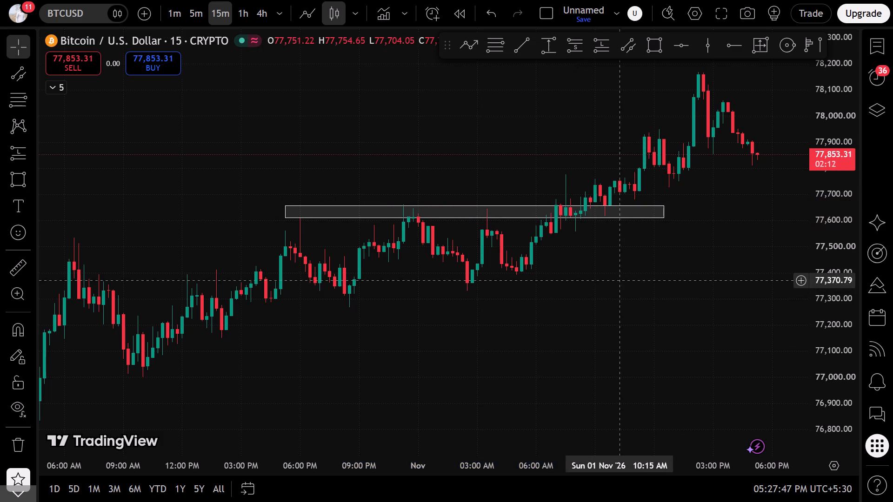
# Switch the BTCUSD chart to the 1-minute interval.
pyautogui.click(181, 12)
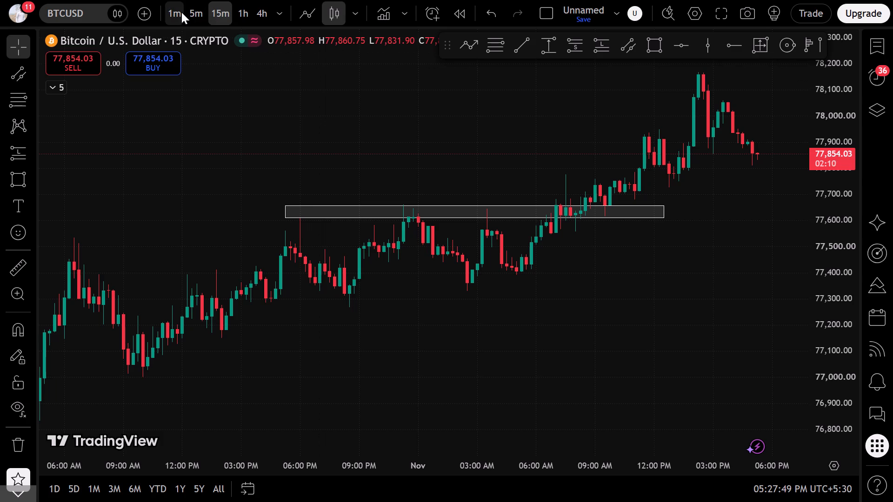
pyautogui.click(481, 424)
# Draw a Fibonacci retracement above the zone from about 77,704 at 09:59 AM up to about 77,752 at 10:25 AM.
pyautogui.scroll(-2, 521, 216)
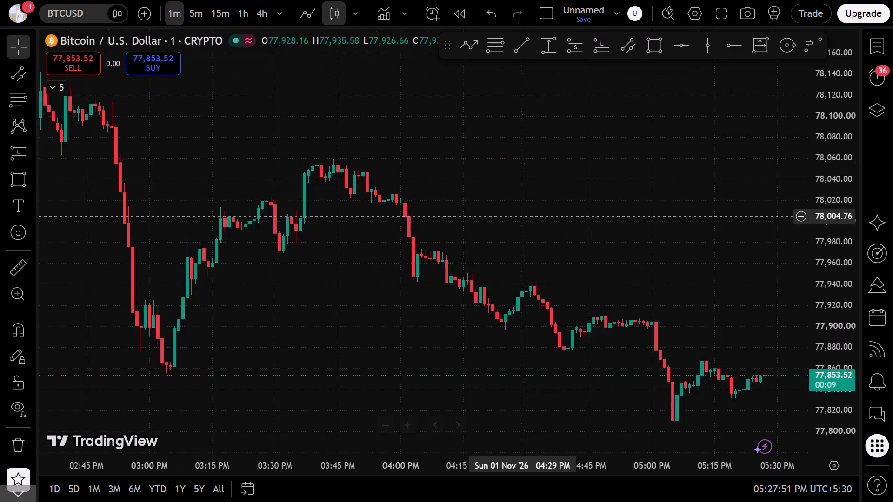
pyautogui.scroll(-18, 521, 216)
pyautogui.moveTo(415, 221); pyautogui.dragTo(697, 159)
pyautogui.scroll(2, 506, 190)
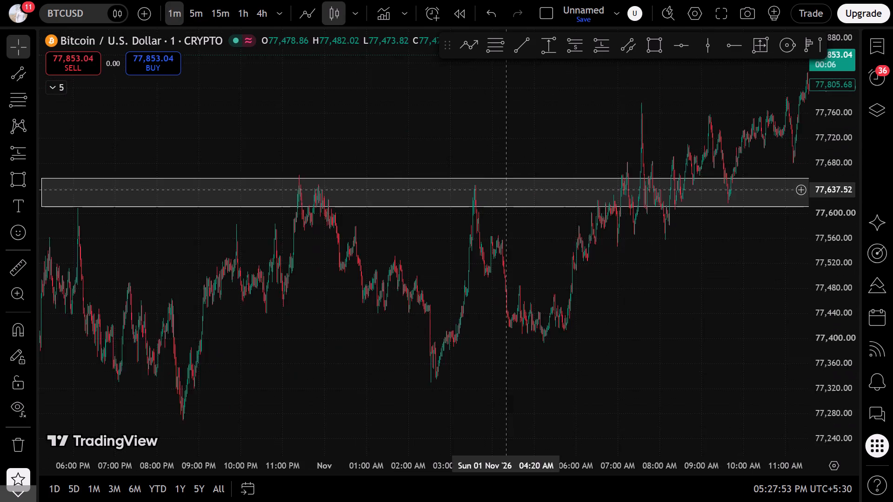
pyautogui.scroll(19, 506, 190)
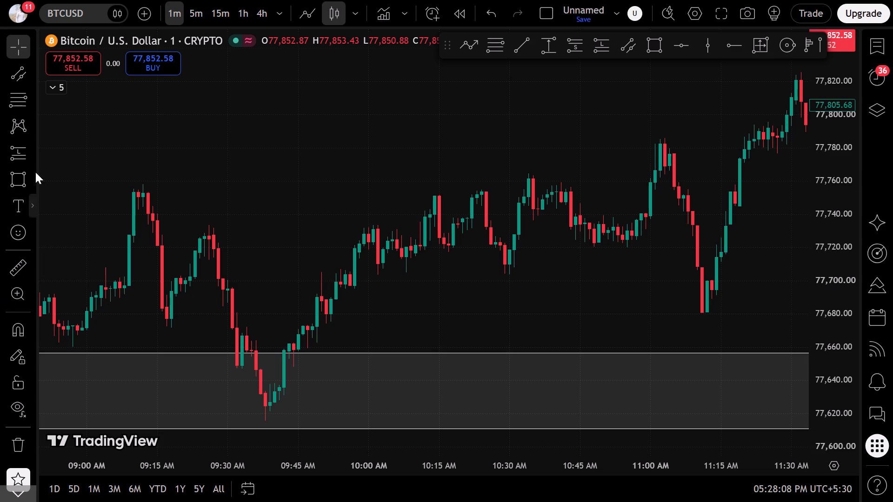
pyautogui.click(25, 105)
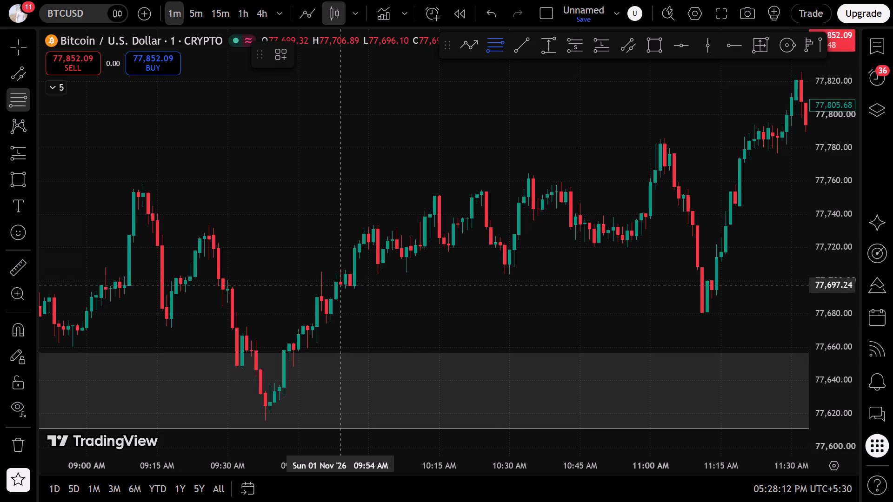
pyautogui.click(363, 274)
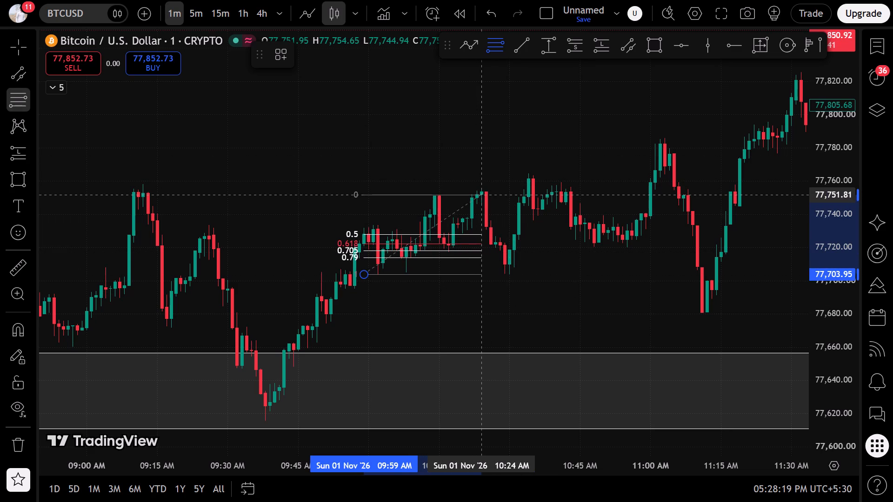
pyautogui.click(484, 195)
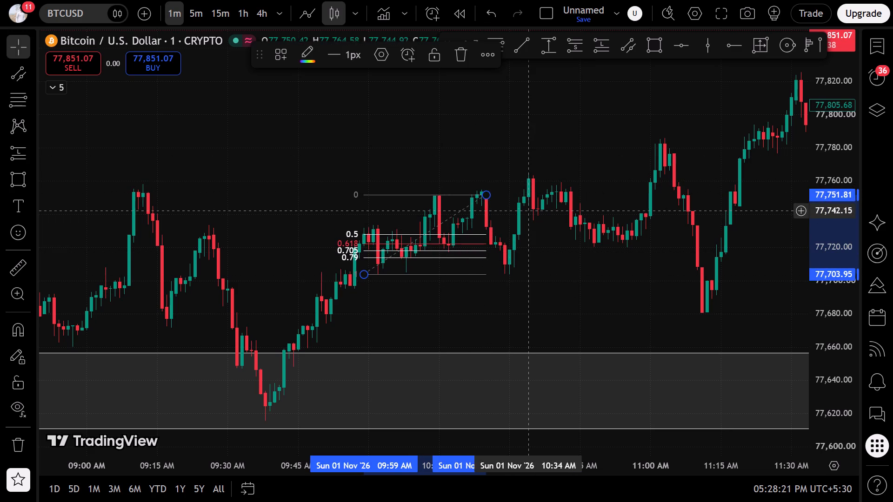
pyautogui.click(529, 211)
# Draw a second Fibonacci retracement from about 77,703 at 10:26 AM up to about 77,765 at 11:04 AM.
pyautogui.moveTo(816, 285); pyautogui.dragTo(789, 133)
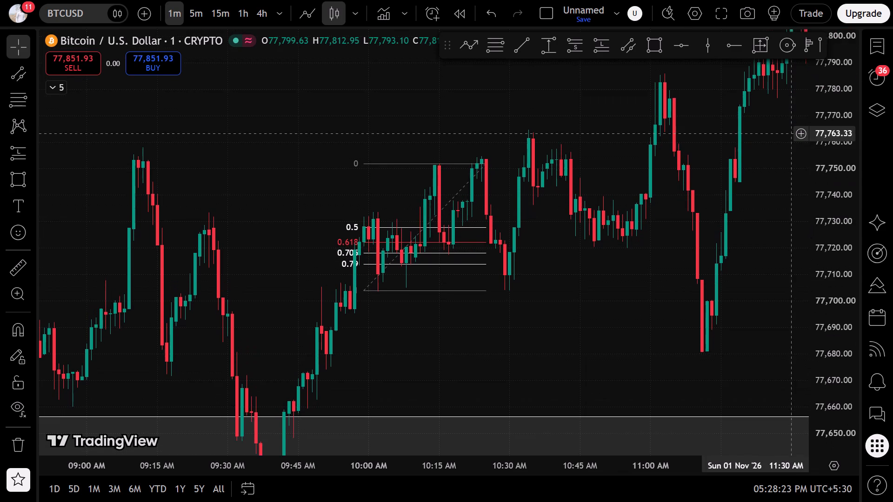
pyautogui.moveTo(789, 133); pyautogui.dragTo(785, 225)
pyautogui.moveTo(639, 269); pyautogui.dragTo(517, 272)
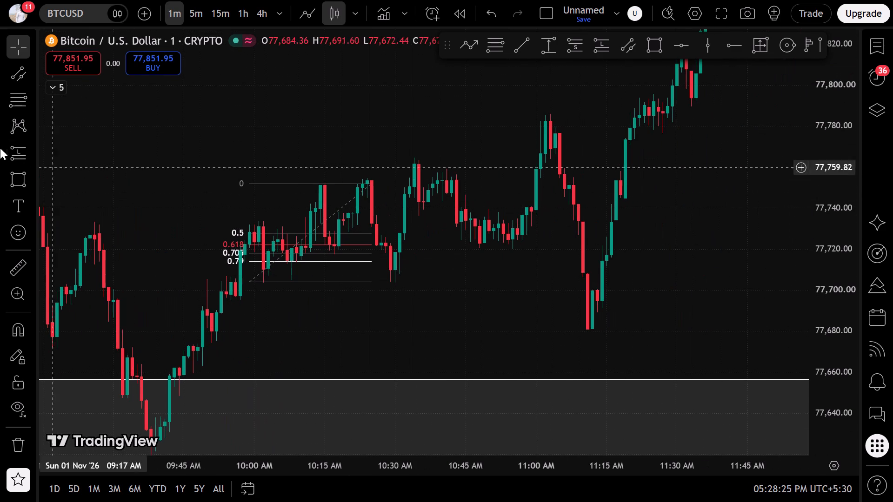
pyautogui.click(3, 93)
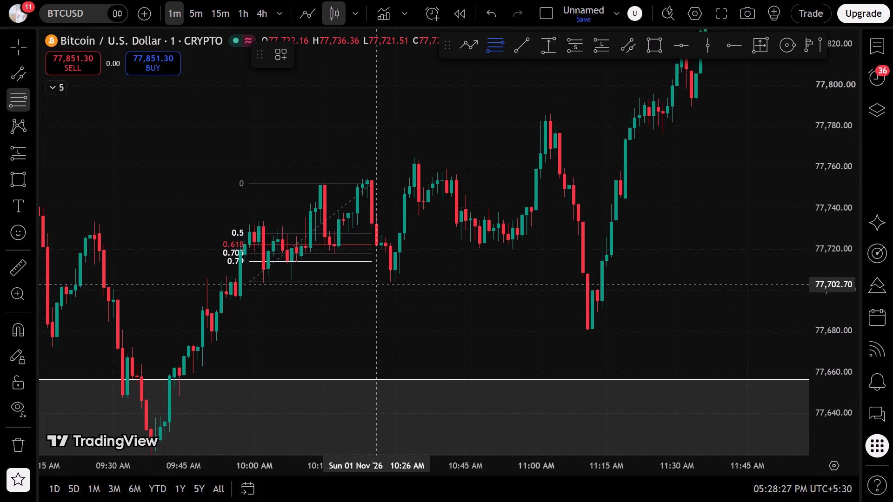
pyautogui.click(379, 283)
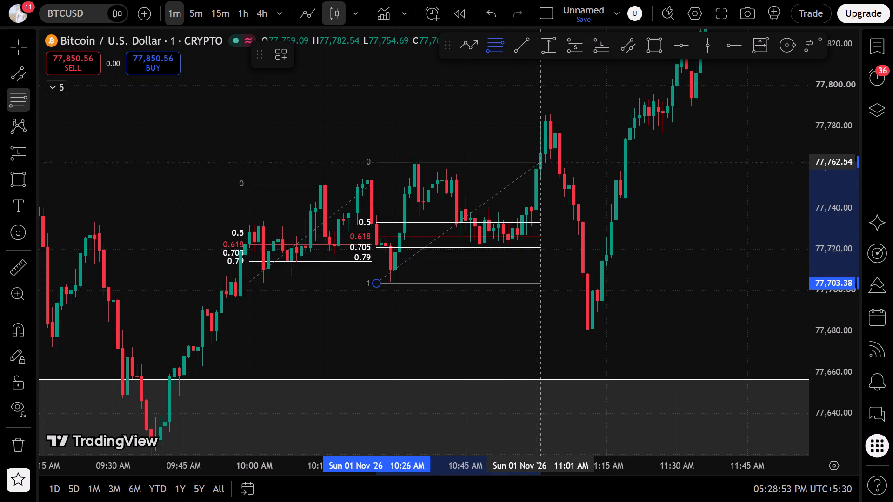
pyautogui.click(557, 156)
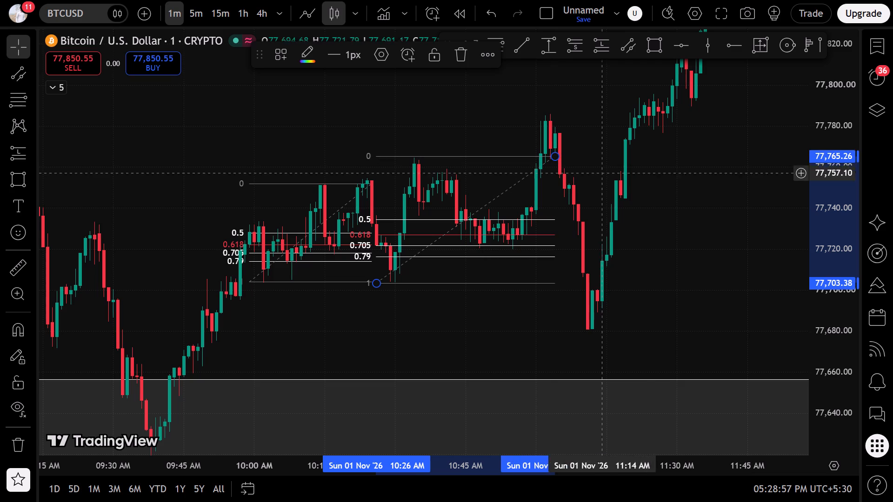
pyautogui.click(658, 312)
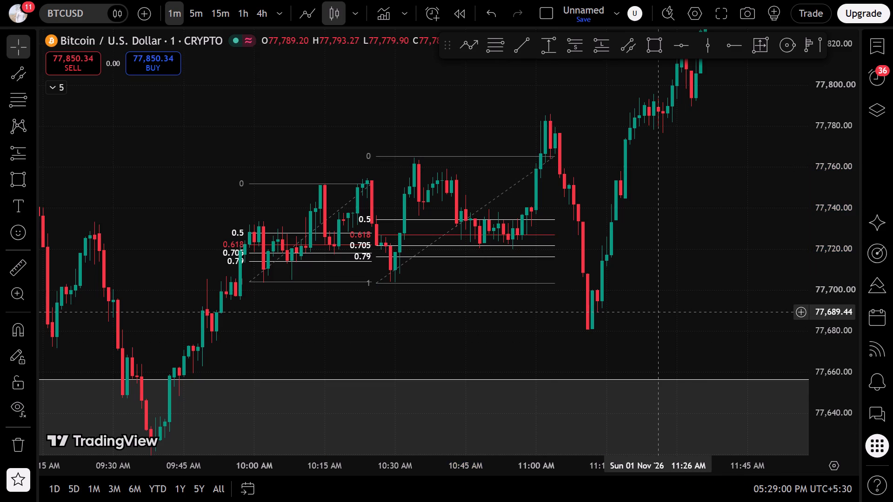
pyautogui.click(643, 271)
# Examine the 1 November price action after the second retracement, from late morning through the afternoon swings.
pyautogui.moveTo(652, 72); pyautogui.dragTo(520, 130)
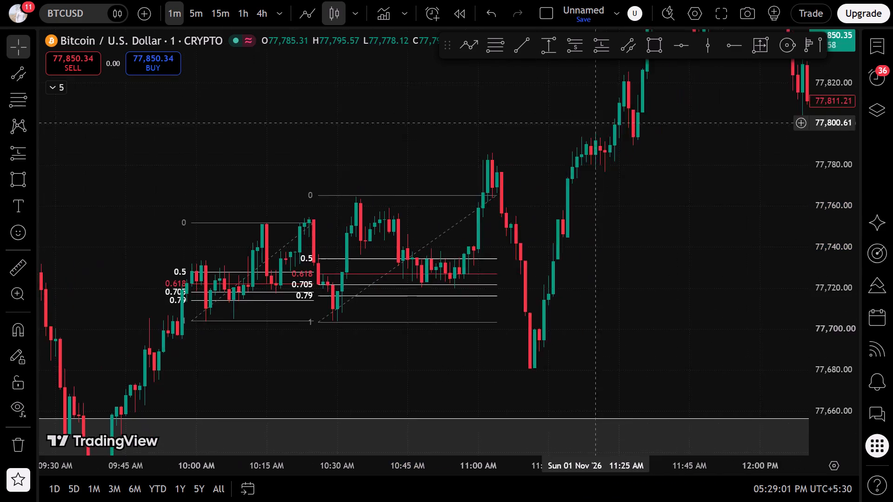
pyautogui.moveTo(520, 130); pyautogui.dragTo(515, 162)
pyautogui.moveTo(607, 139); pyautogui.dragTo(490, 283)
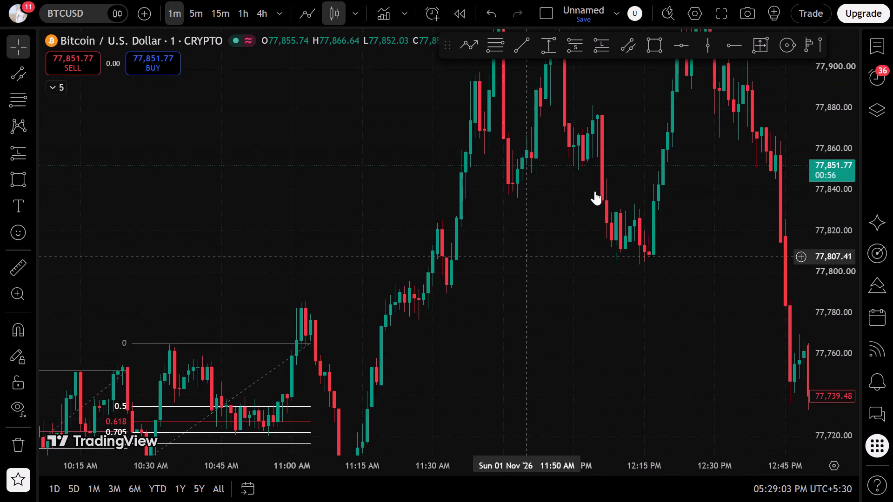
pyautogui.moveTo(825, 97); pyautogui.dragTo(777, 271)
pyautogui.scroll(-2, 538, 268)
pyautogui.moveTo(806, 225); pyautogui.dragTo(490, 263)
pyautogui.moveTo(679, 273); pyautogui.dragTo(566, 290)
pyautogui.scroll(-1, 571, 287)
pyautogui.moveTo(416, 201); pyautogui.dragTo(566, 228)
pyautogui.moveTo(502, 254); pyautogui.dragTo(526, 134)
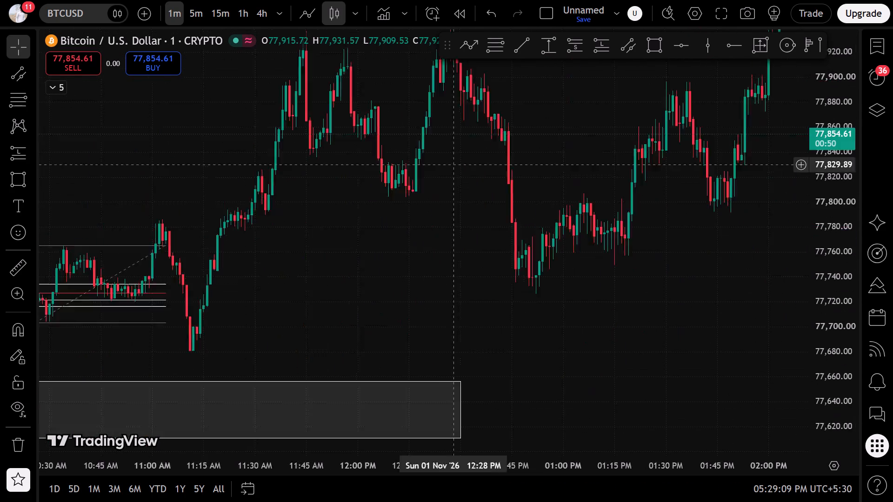
pyautogui.moveTo(526, 134); pyautogui.dragTo(633, 126)
pyautogui.scroll(-12, 677, 240)
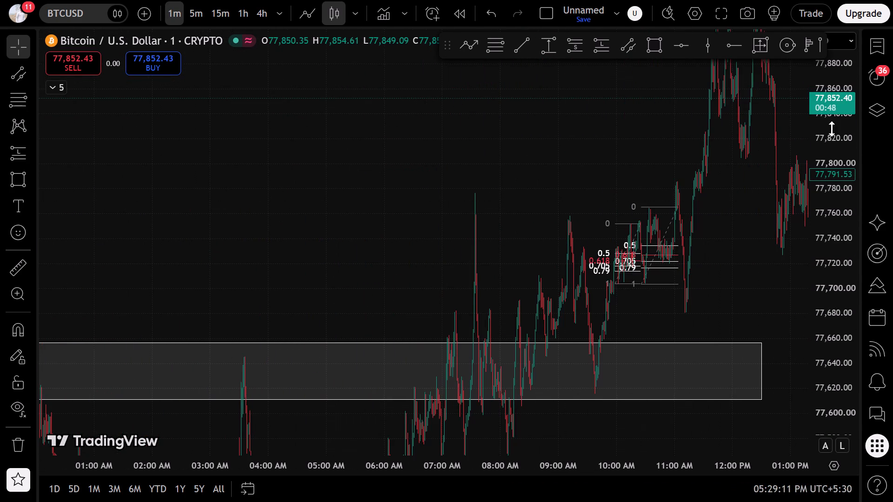
pyautogui.moveTo(832, 132); pyautogui.dragTo(817, 271)
pyautogui.moveTo(736, 265); pyautogui.dragTo(495, 329)
pyautogui.moveTo(573, 236); pyautogui.dragTo(583, 254)
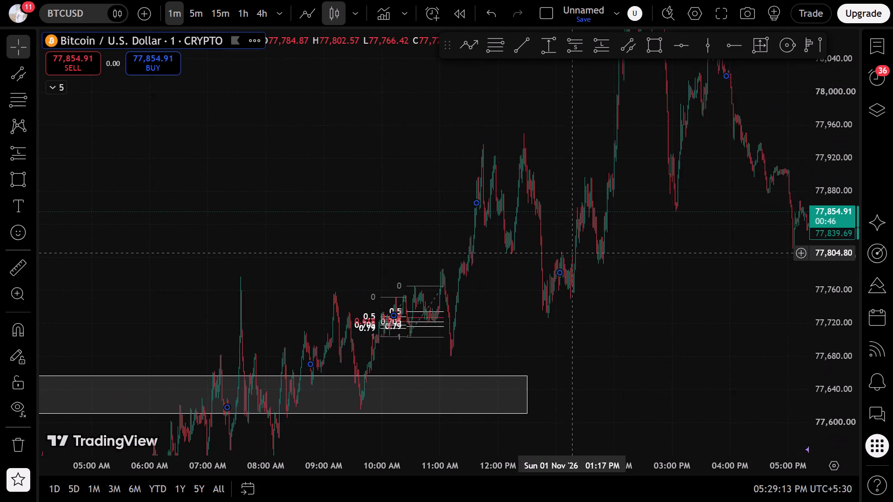
pyautogui.moveTo(583, 254); pyautogui.dragTo(743, 257)
pyautogui.scroll(12, 699, 264)
pyautogui.moveTo(699, 252); pyautogui.dragTo(411, 283)
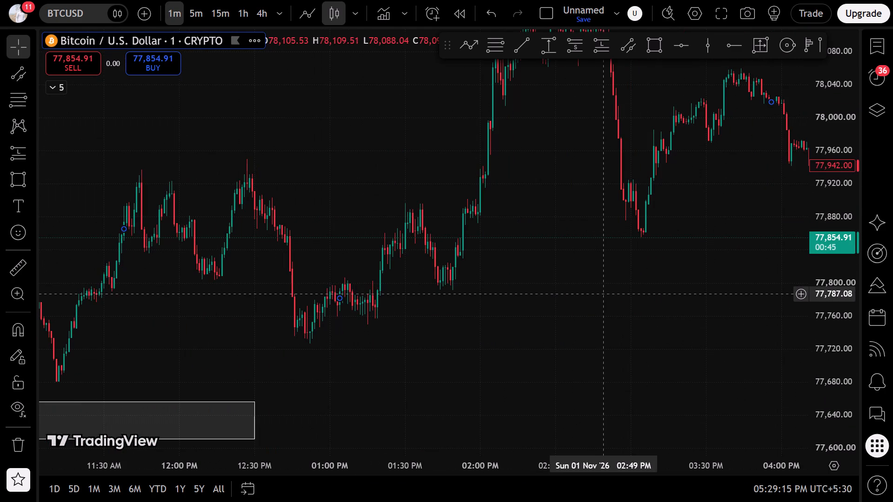
pyautogui.click(605, 294)
# Draw a Fibonacci retracement from about 77,749 at 01:02 PM up to about 77,899 at 02:11 PM.
pyautogui.scroll(-3, 605, 294)
pyautogui.moveTo(699, 231); pyautogui.dragTo(662, 268)
pyautogui.click(13, 102)
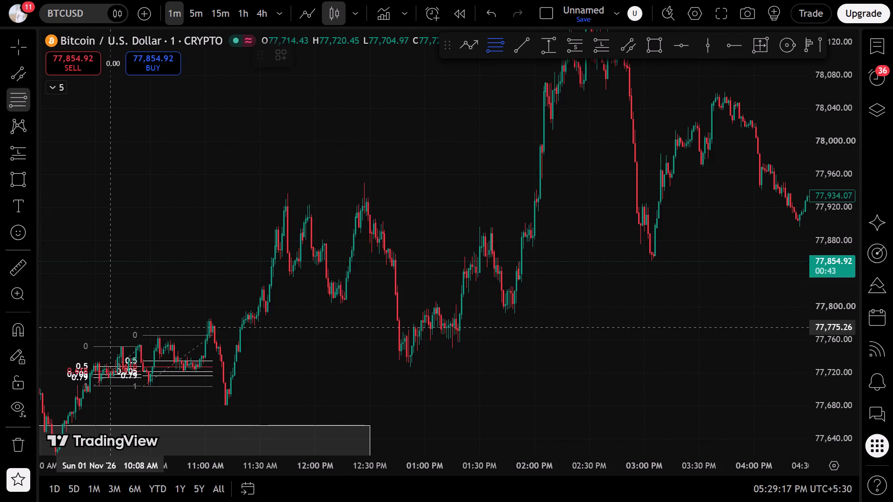
pyautogui.click(429, 349)
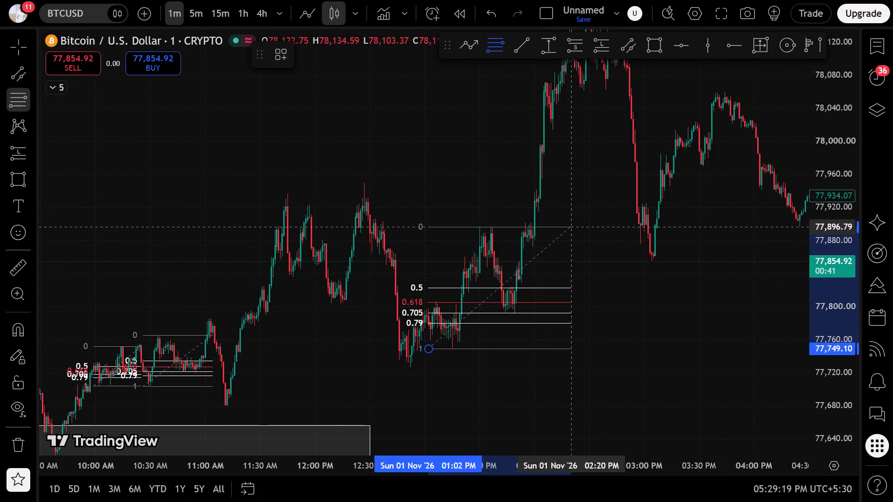
pyautogui.click(554, 225)
pyautogui.click(599, 271)
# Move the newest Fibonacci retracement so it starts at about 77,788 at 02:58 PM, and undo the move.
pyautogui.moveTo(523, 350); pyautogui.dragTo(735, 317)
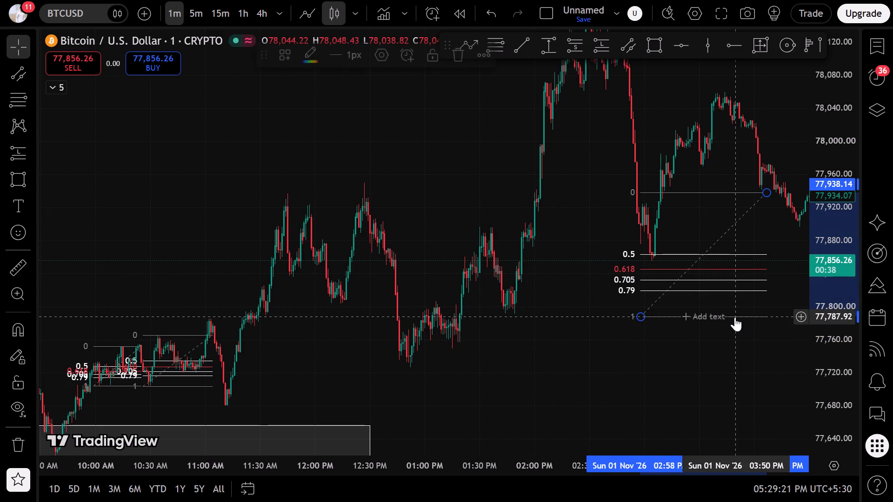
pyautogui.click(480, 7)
# Review the three Fibonacci retracements against the swings between about 09:30 AM and 04:30 PM on 1 November.
pyautogui.moveTo(282, 178); pyautogui.dragTo(601, 160)
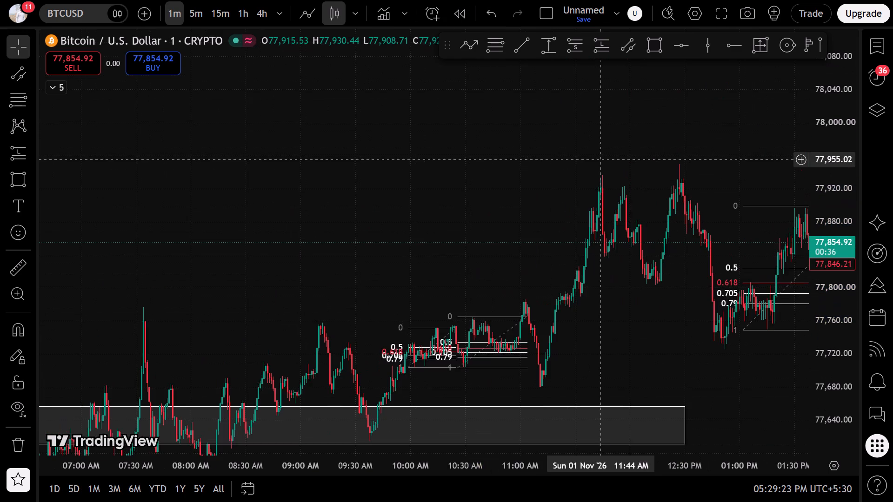
pyautogui.moveTo(552, 225); pyautogui.dragTo(307, 227)
pyautogui.scroll(4, 307, 225)
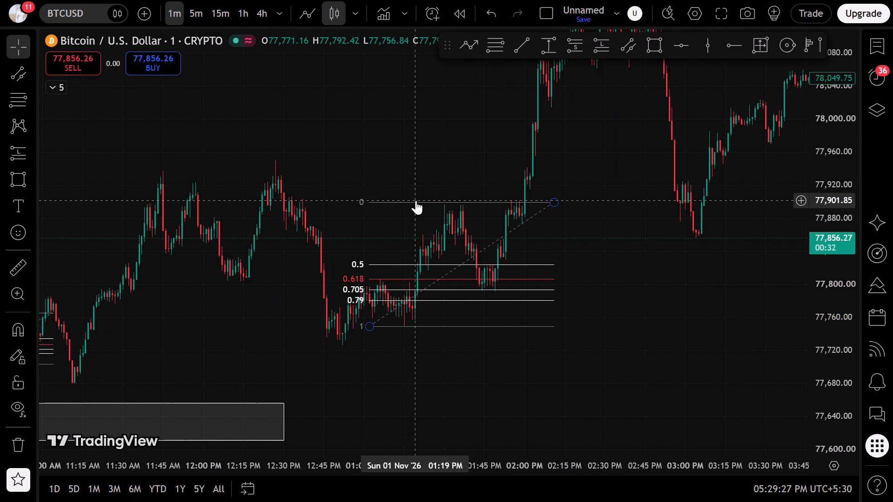
pyautogui.moveTo(198, 331); pyautogui.dragTo(521, 335)
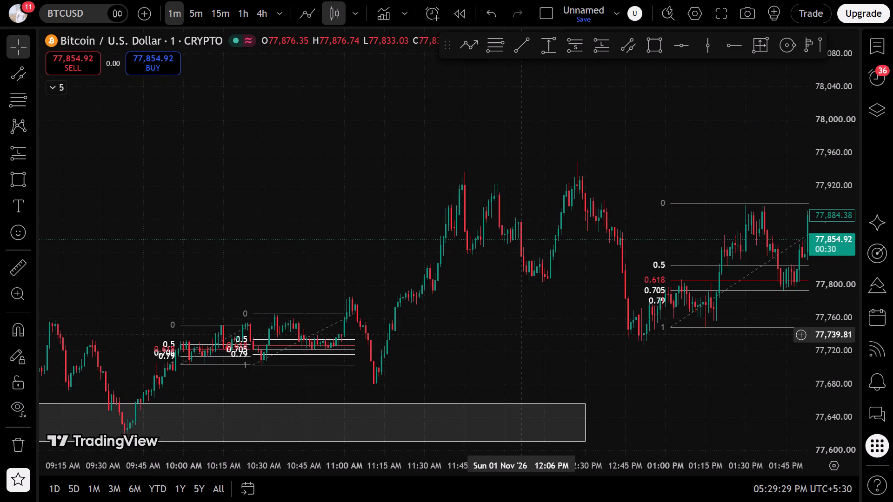
pyautogui.moveTo(540, 287); pyautogui.dragTo(327, 304)
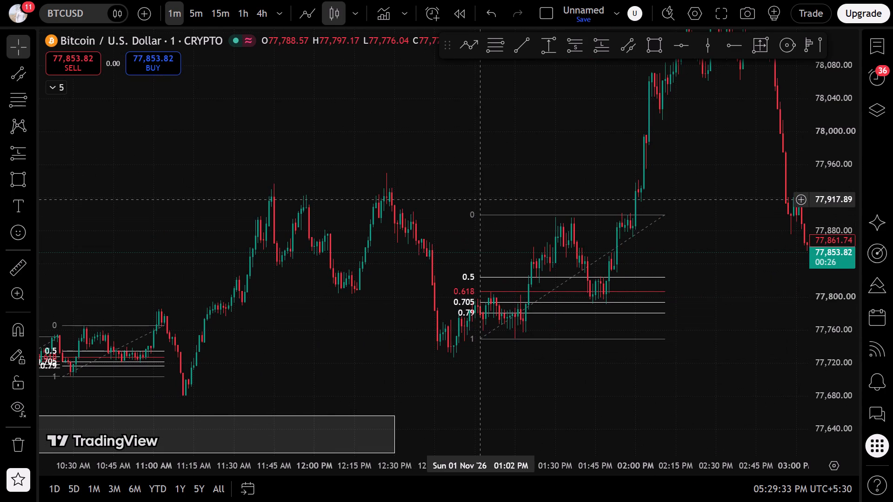
pyautogui.moveTo(554, 370); pyautogui.dragTo(467, 366)
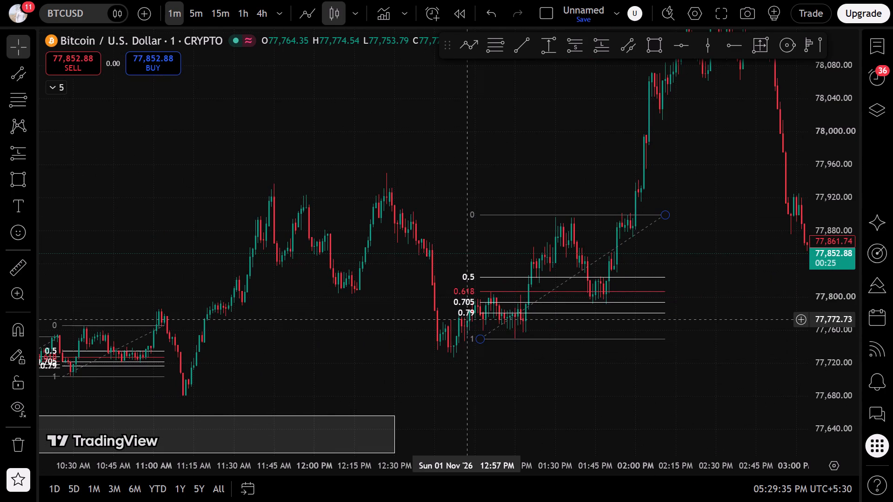
pyautogui.moveTo(467, 366); pyautogui.dragTo(439, 391)
pyautogui.moveTo(588, 337); pyautogui.dragTo(445, 370)
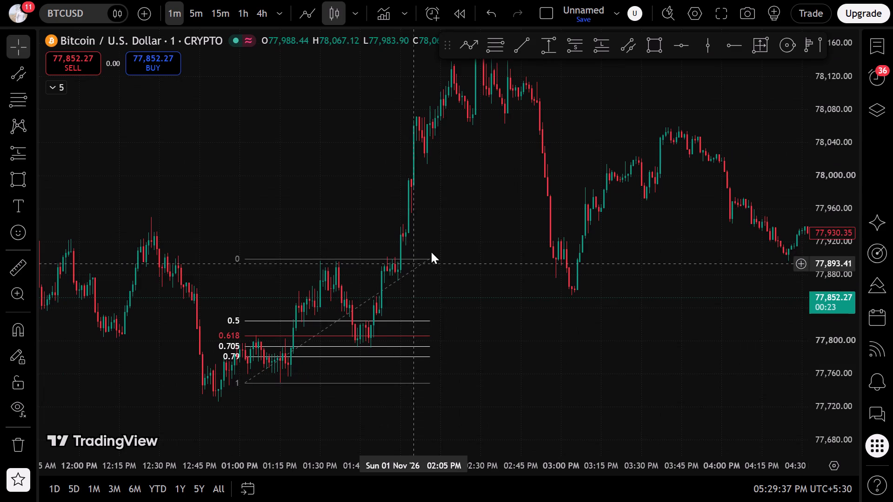
# Examine the 1 November swings, and review the 15-minute BTCUSD price action back to 26 October.
pyautogui.moveTo(605, 293); pyautogui.dragTo(589, 383)
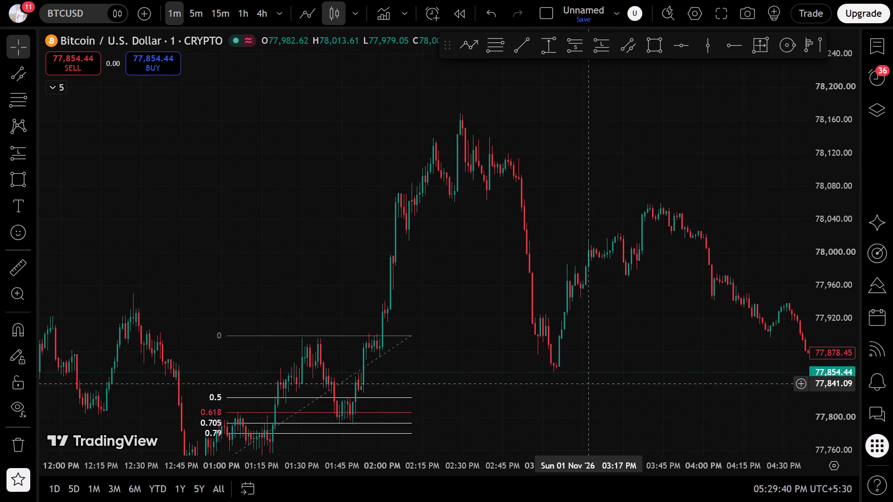
pyautogui.scroll(-13, 589, 383)
pyautogui.moveTo(422, 381); pyautogui.dragTo(497, 142)
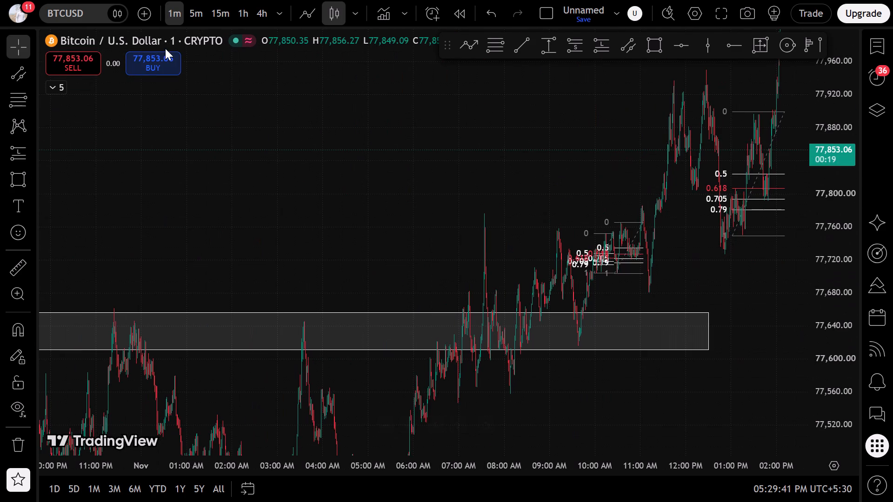
pyautogui.click(220, 10)
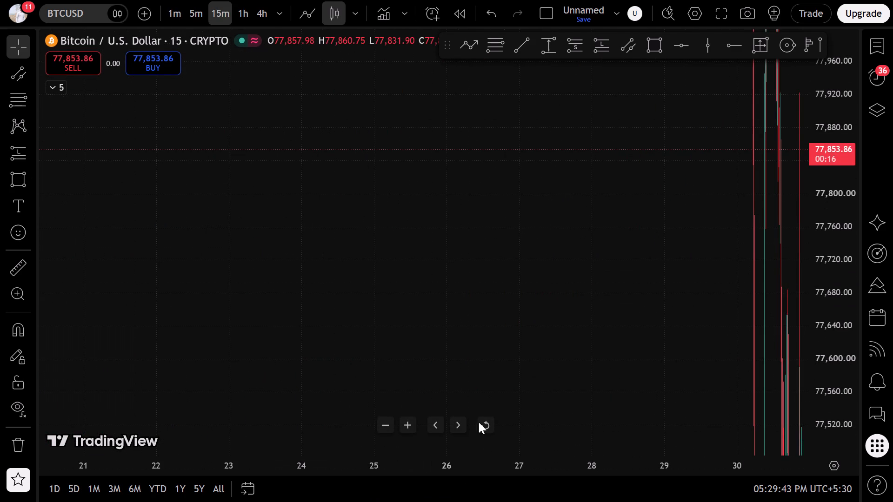
pyautogui.click(479, 422)
pyautogui.scroll(-12, 456, 397)
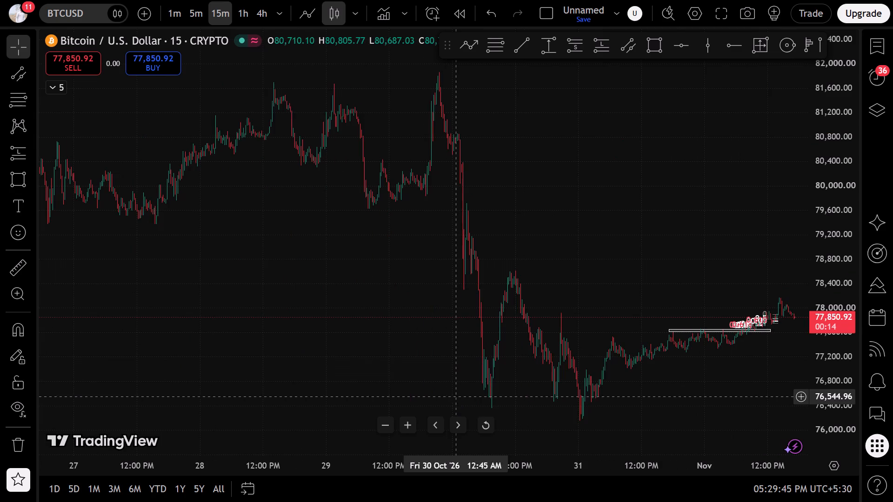
pyautogui.moveTo(224, 285); pyautogui.dragTo(460, 337)
pyautogui.scroll(5, 435, 326)
pyautogui.moveTo(444, 268); pyautogui.dragTo(84, 265)
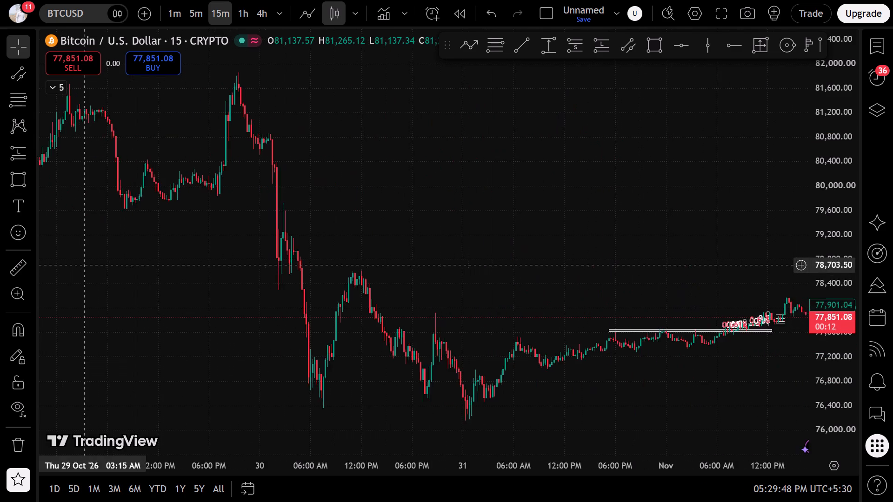
pyautogui.moveTo(84, 265); pyautogui.dragTo(426, 298)
pyautogui.moveTo(569, 238); pyautogui.dragTo(724, 319)
pyautogui.scroll(1, 705, 311)
pyautogui.moveTo(704, 311); pyautogui.dragTo(351, 314)
pyautogui.scroll(-5, 351, 314)
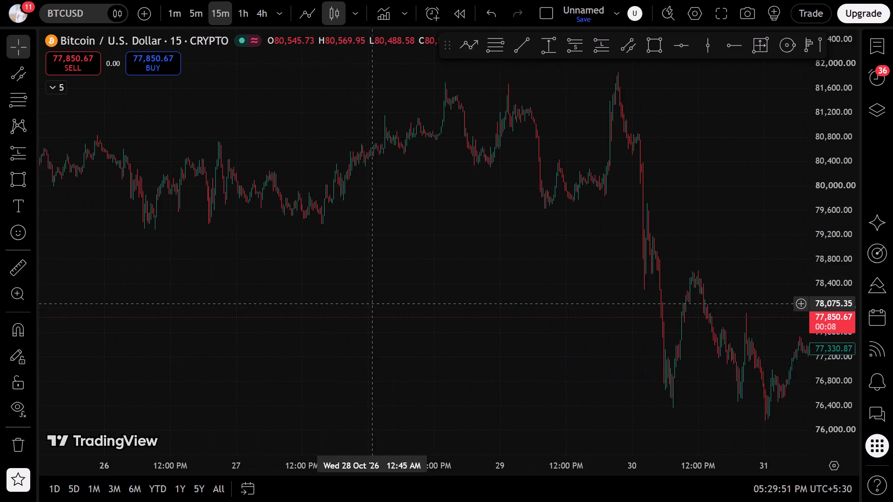
# Draw a parallel channel under the lows from about 79,320 on 26 October to 79,914 on 30 October, with its lower line ending near 79,728.
pyautogui.click(633, 38)
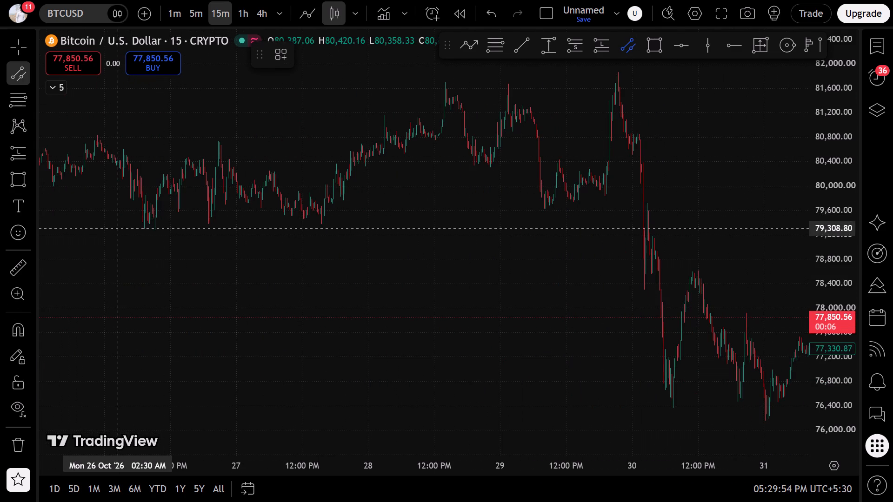
pyautogui.moveTo(118, 228); pyautogui.dragTo(140, 232)
pyautogui.click(722, 191)
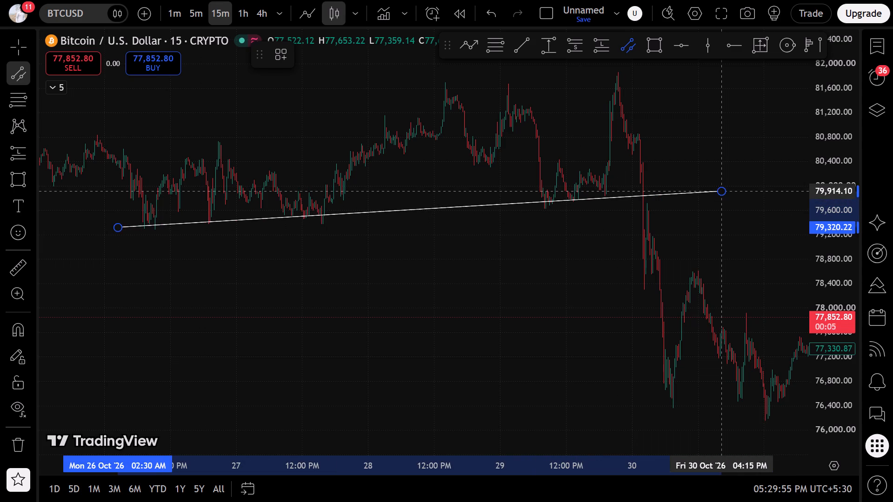
pyautogui.click(737, 202)
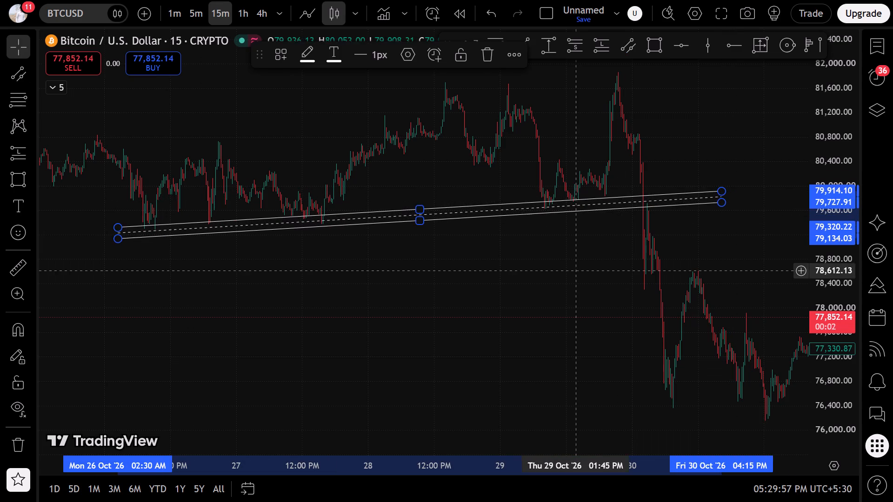
pyautogui.click(574, 272)
# On the 1-minute chart, examine the 30 October price action around the channel, from the drop through to about 05:45 AM.
pyautogui.click(170, 12)
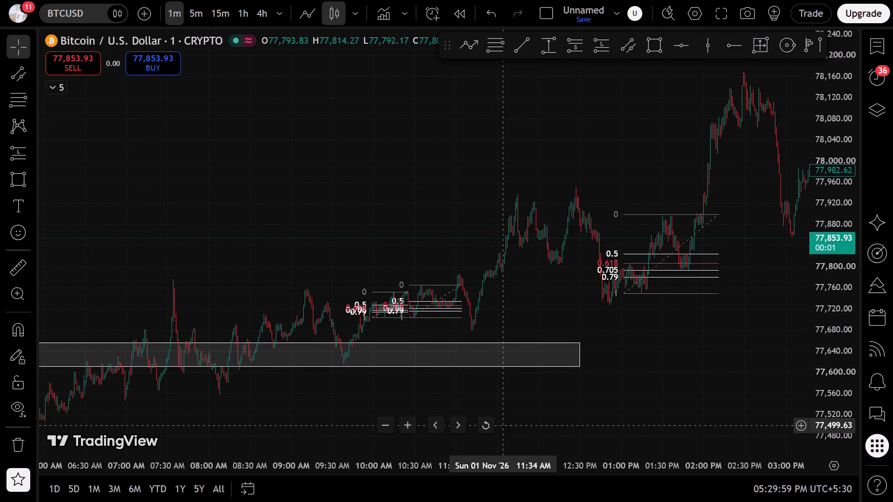
pyautogui.click(486, 429)
pyautogui.scroll(-12, 497, 410)
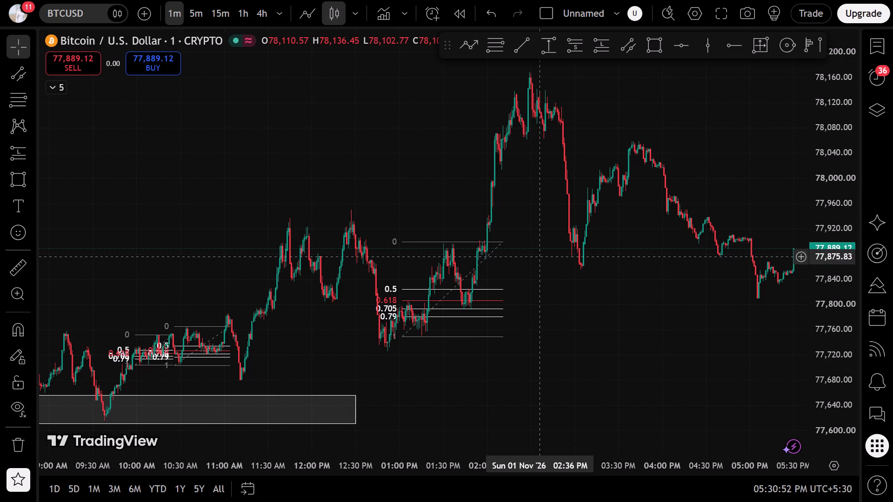
pyautogui.click(601, 375)
pyautogui.scroll(-20, 240, 219)
pyautogui.scroll(-2, 240, 219)
pyautogui.moveTo(150, 354); pyautogui.dragTo(892, 393)
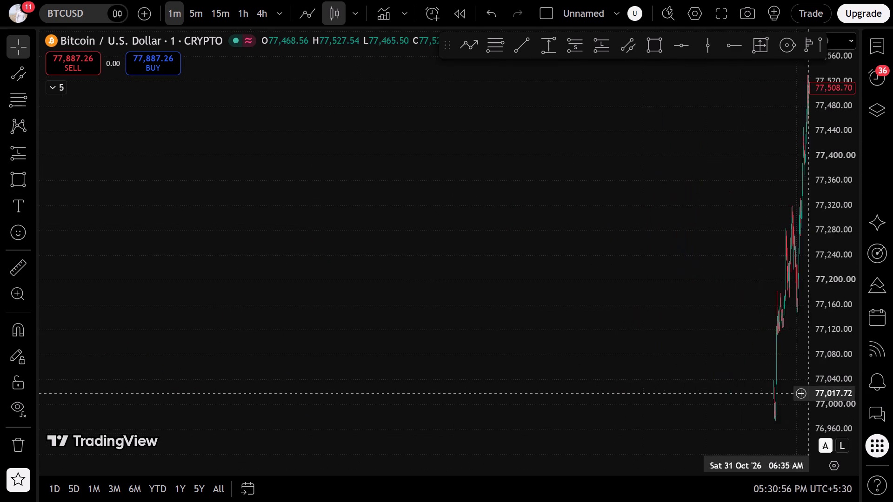
pyautogui.moveTo(353, 295); pyautogui.dragTo(825, 327)
pyautogui.scroll(11, 546, 336)
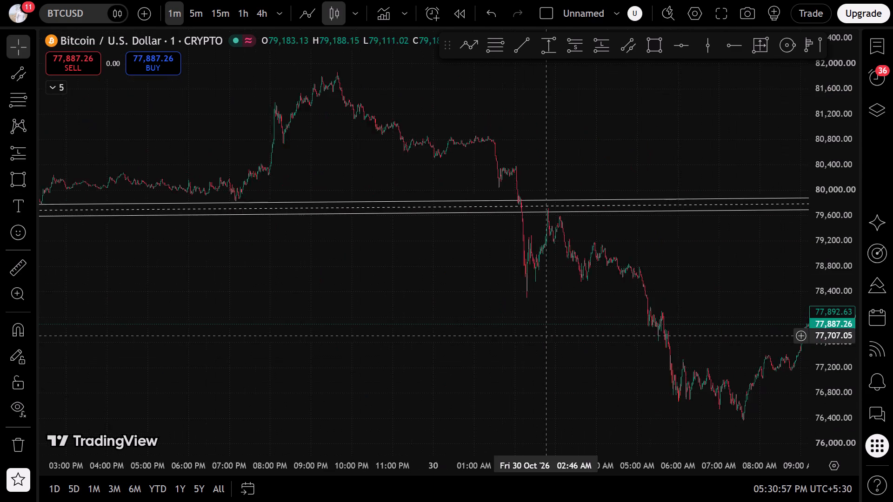
pyautogui.scroll(2, 546, 336)
pyautogui.moveTo(833, 369); pyautogui.dragTo(706, 52)
pyautogui.moveTo(490, 231); pyautogui.dragTo(670, 254)
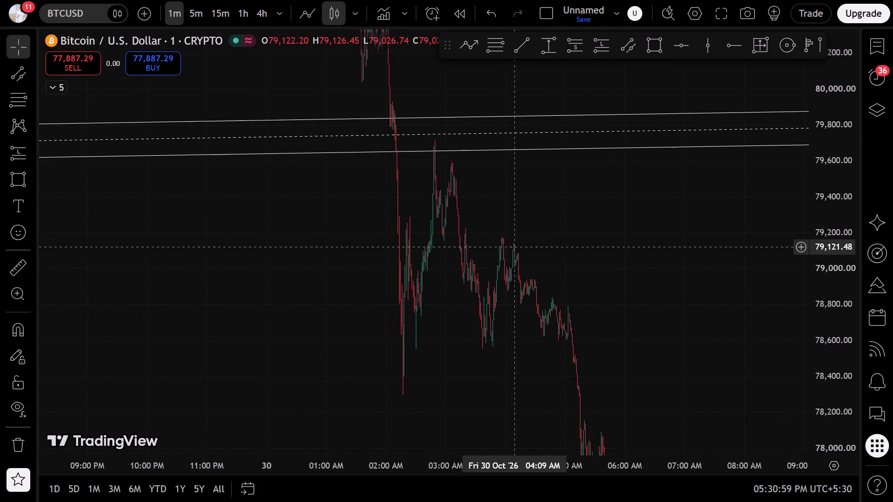
pyautogui.moveTo(670, 254); pyautogui.dragTo(745, 254)
pyautogui.scroll(14, 686, 253)
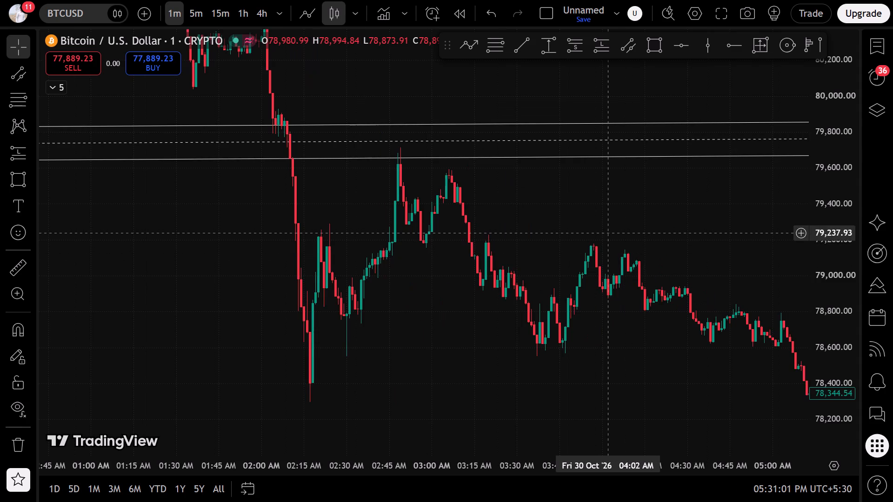
pyautogui.moveTo(602, 234); pyautogui.dragTo(424, 210)
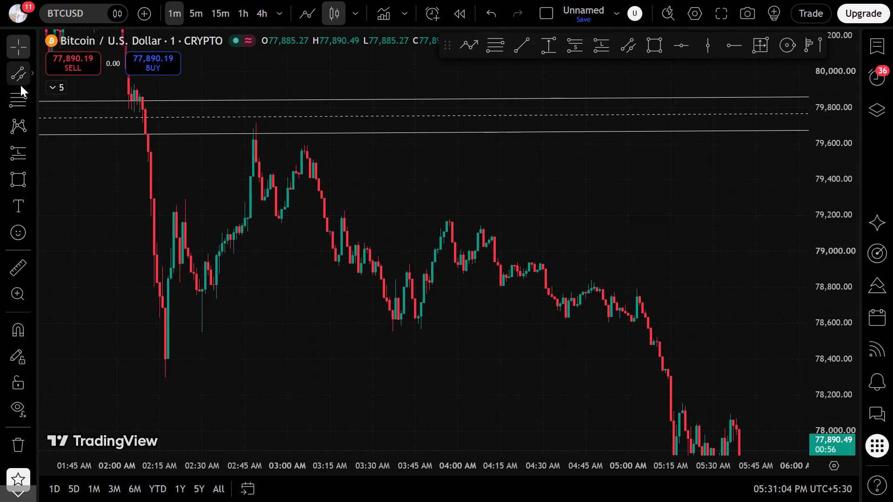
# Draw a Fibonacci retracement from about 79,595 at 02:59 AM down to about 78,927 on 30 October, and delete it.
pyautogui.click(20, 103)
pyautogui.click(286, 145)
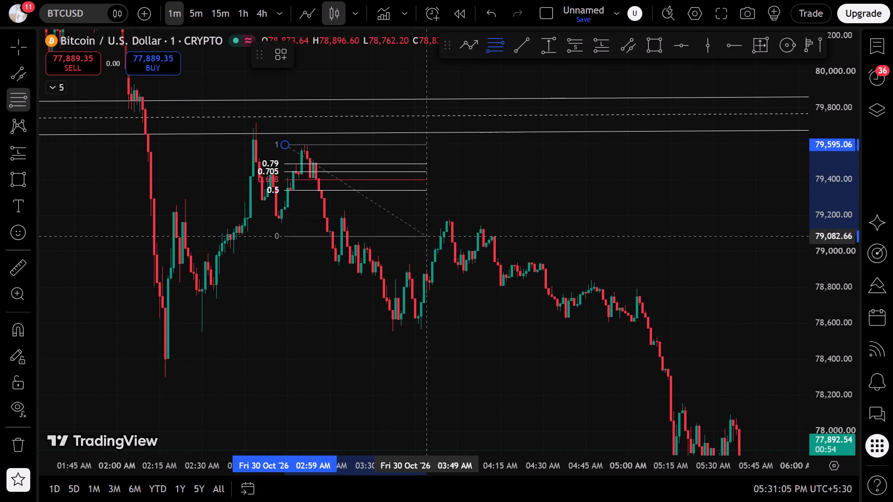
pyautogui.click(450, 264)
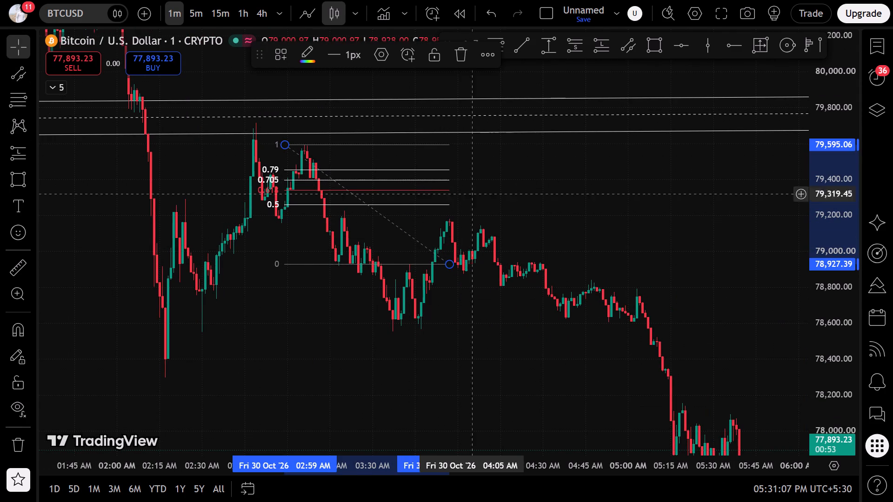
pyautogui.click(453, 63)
# Draw a Fibonacci retracement from about 79,230 at 03:15 AM down to about 78,547 at 04:06 AM on 30 October.
pyautogui.moveTo(255, 290); pyautogui.dragTo(209, 245)
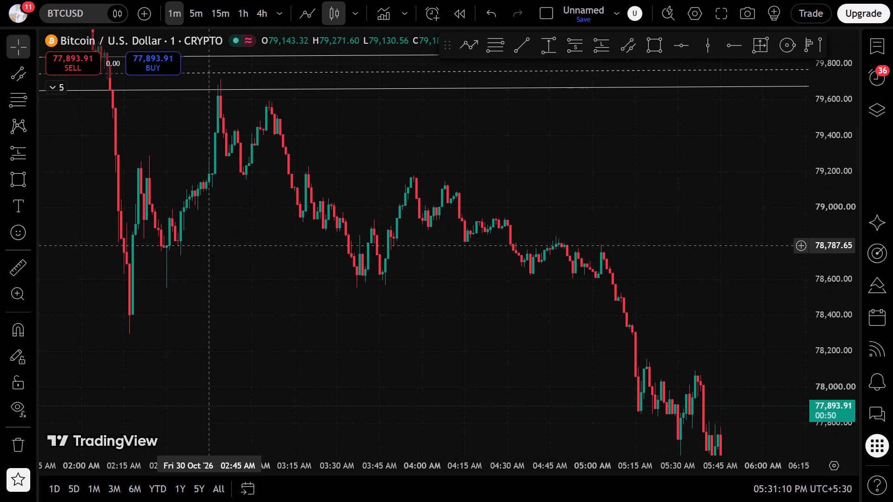
pyautogui.scroll(1, 235, 252)
pyautogui.click(14, 89)
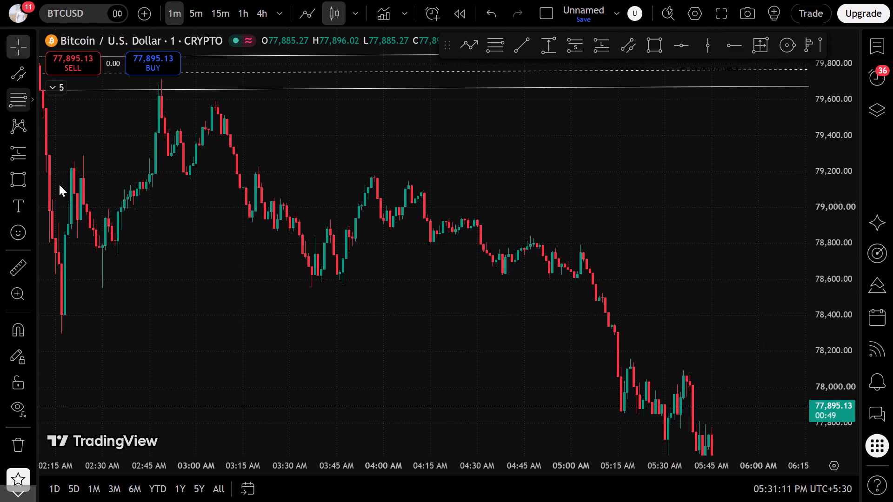
pyautogui.moveTo(242, 166); pyautogui.dragTo(249, 173)
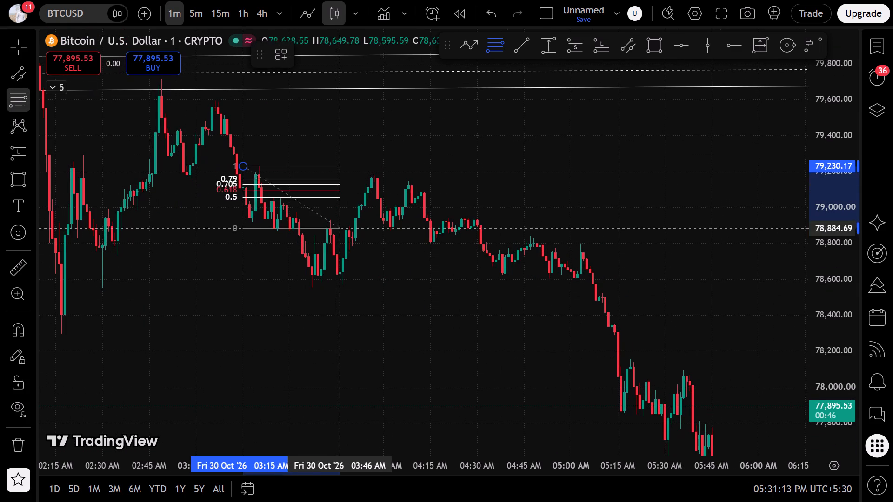
pyautogui.click(404, 289)
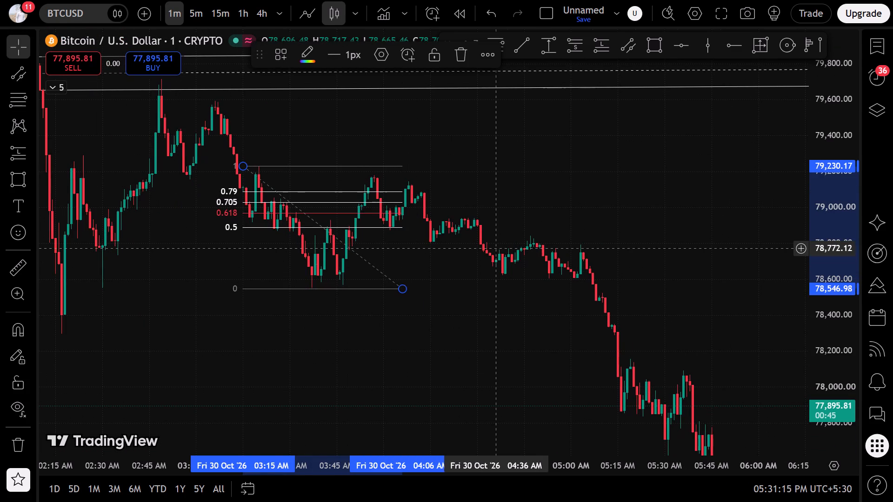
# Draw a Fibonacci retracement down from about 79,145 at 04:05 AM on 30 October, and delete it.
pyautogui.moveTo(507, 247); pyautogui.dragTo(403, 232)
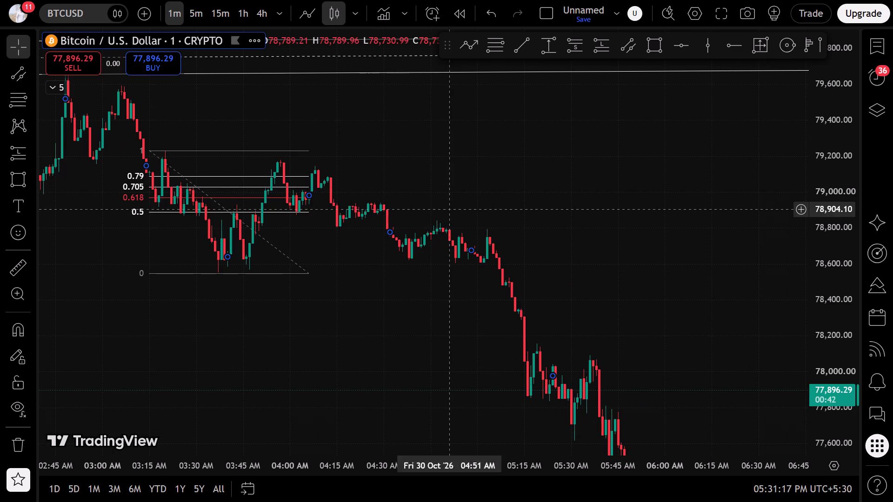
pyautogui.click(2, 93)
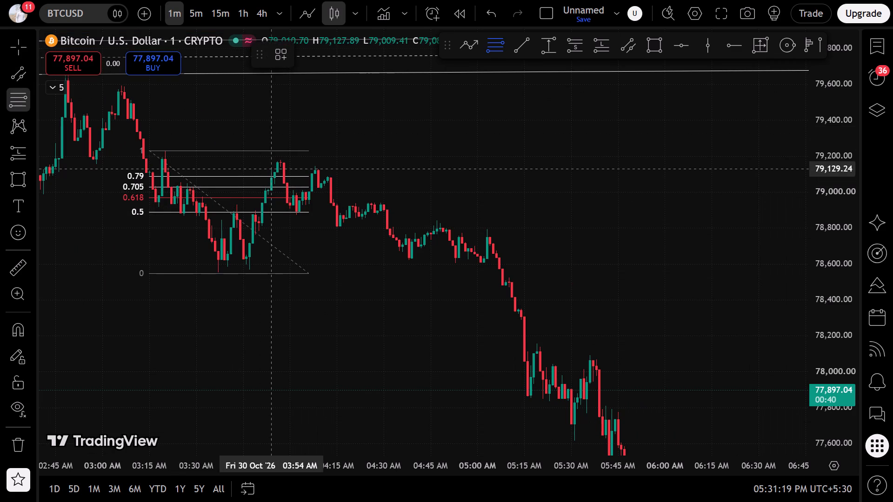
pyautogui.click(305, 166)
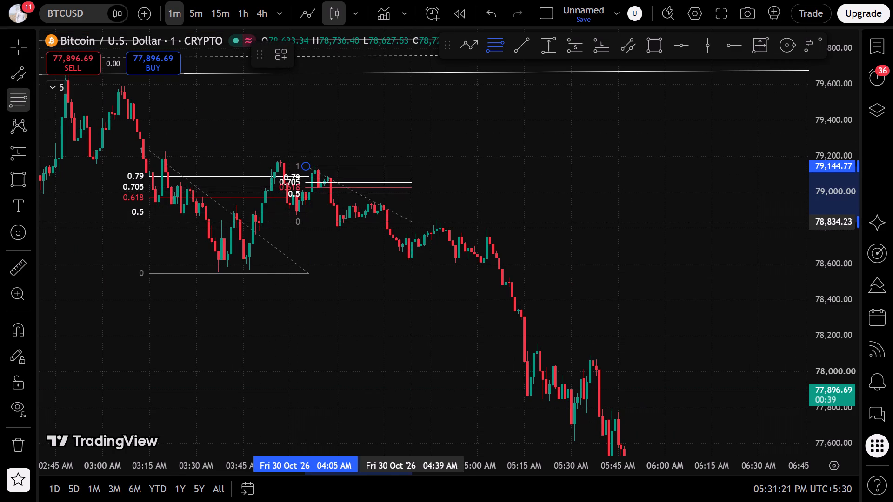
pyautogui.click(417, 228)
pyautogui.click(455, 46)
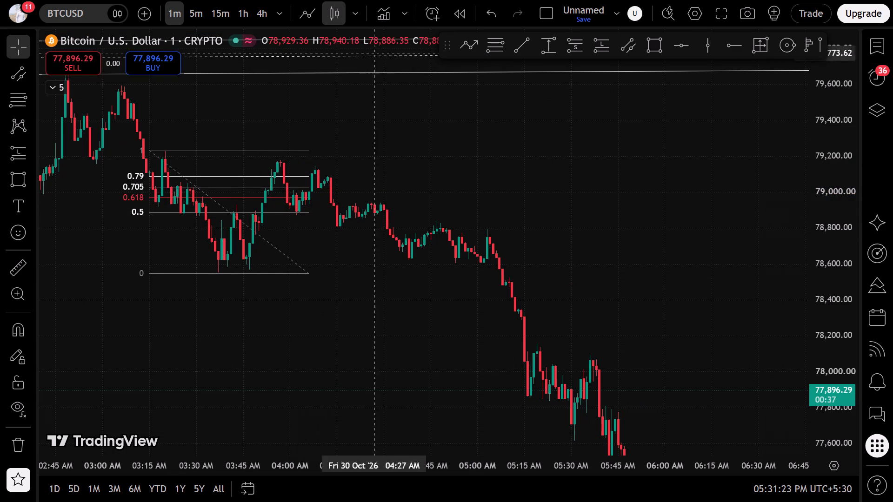
# Draw a Fibonacci retracement from about 78,935 at 04:18 AM down to about 78,617 at 05:03 AM on 30 October.
pyautogui.click(499, 53)
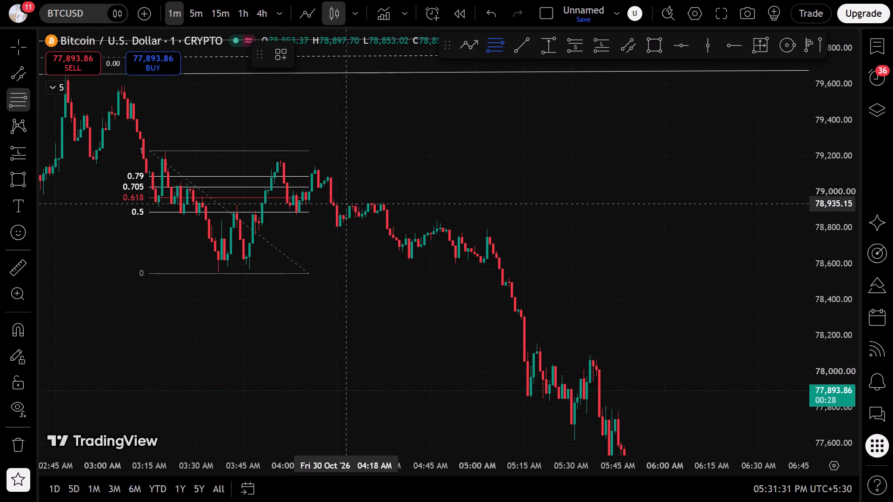
pyautogui.click(347, 204)
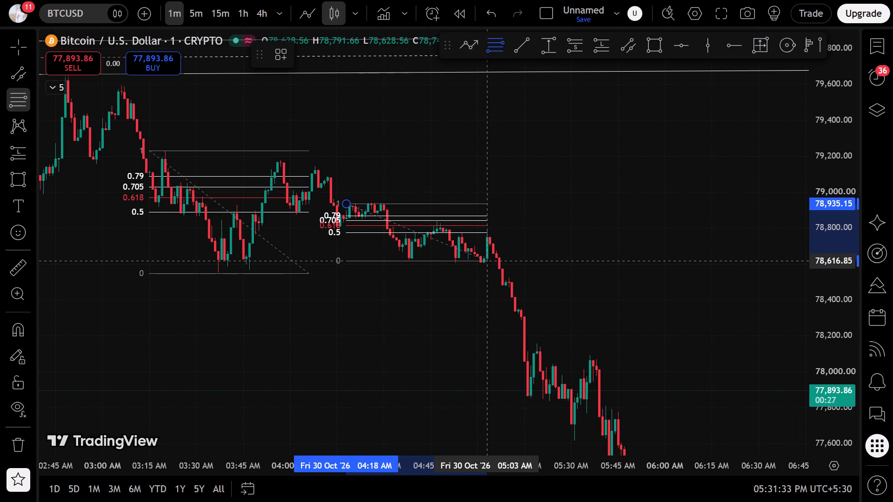
pyautogui.click(486, 261)
pyautogui.click(578, 266)
# Examine the 30 October swings from the channel down through the decline between 05:00 and 06:45 AM.
pyautogui.moveTo(846, 353); pyautogui.dragTo(762, 145)
pyautogui.moveTo(625, 297); pyautogui.dragTo(642, 114)
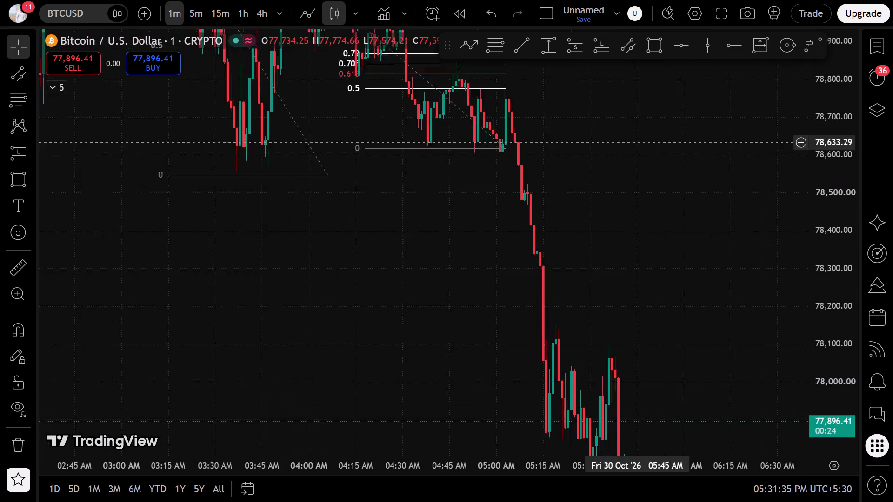
pyautogui.moveTo(642, 114); pyautogui.dragTo(644, 92)
pyautogui.moveTo(820, 116); pyautogui.dragTo(750, 329)
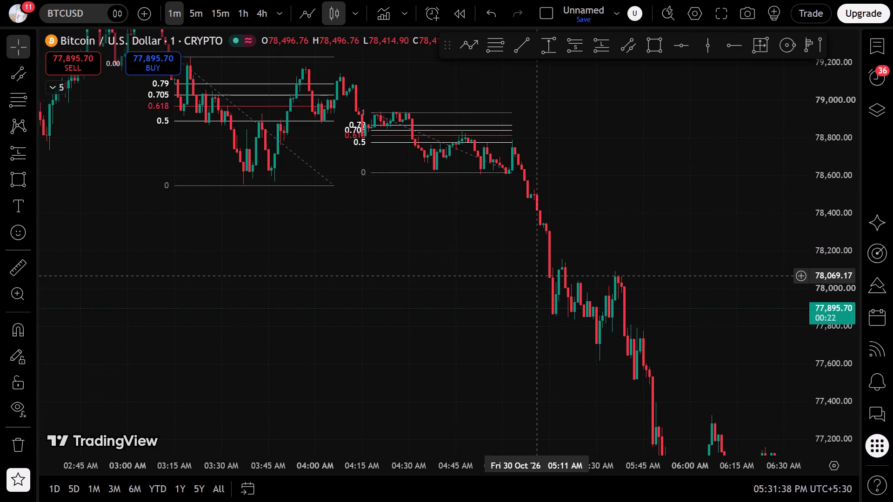
pyautogui.scroll(-5, 538, 276)
pyautogui.moveTo(394, 211); pyautogui.dragTo(479, 367)
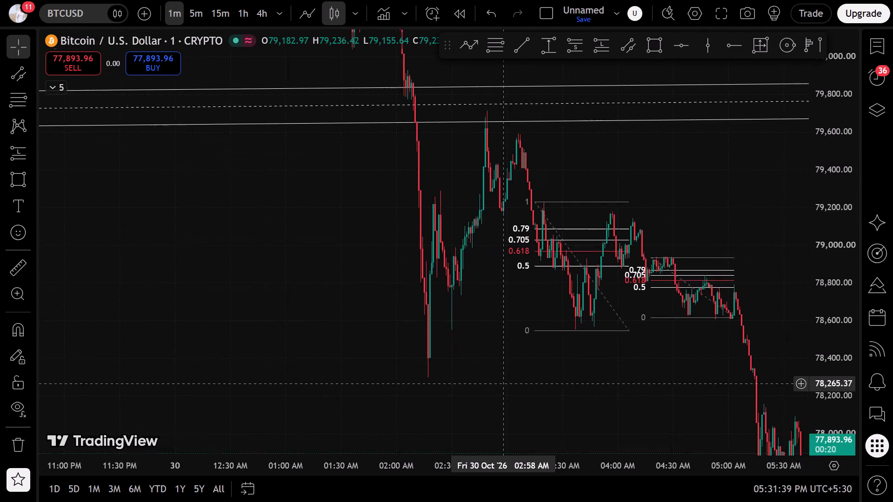
pyautogui.moveTo(479, 367); pyautogui.dragTo(429, 323)
pyautogui.scroll(4, 429, 323)
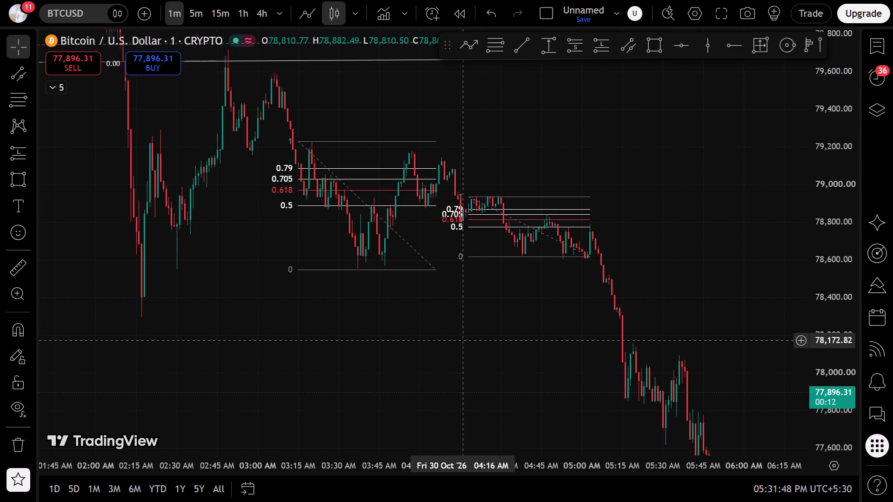
pyautogui.scroll(4, 523, 364)
pyautogui.moveTo(464, 400); pyautogui.dragTo(351, 307)
pyautogui.scroll(-4, 360, 306)
pyautogui.moveTo(394, 333); pyautogui.dragTo(383, 283)
pyautogui.scroll(2, 365, 292)
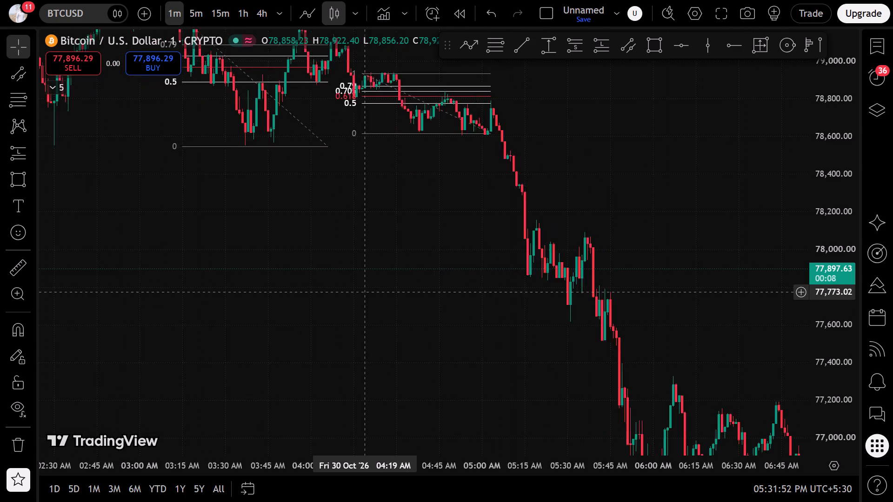
# Draw a Fibonacci retracement from about 78,162 at 05:14 AM down to about 77,605 at 05:53 AM on 30 October.
pyautogui.scroll(2, 365, 292)
pyautogui.click(10, 96)
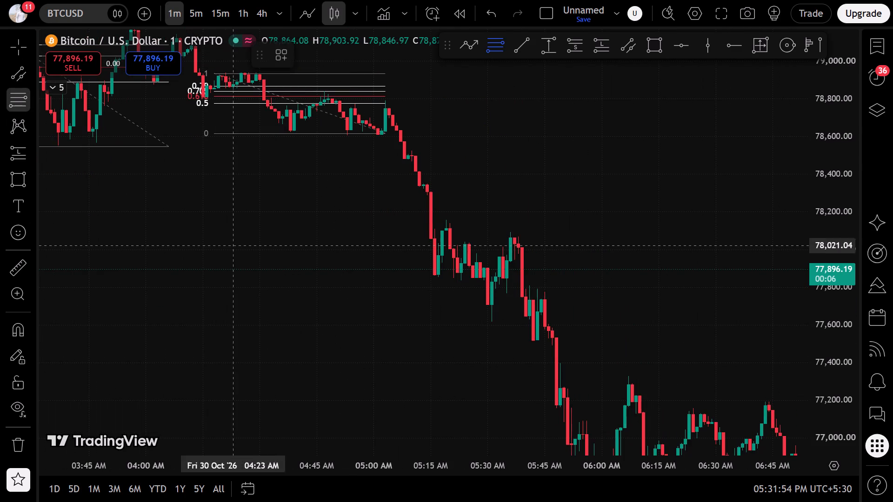
pyautogui.click(426, 219)
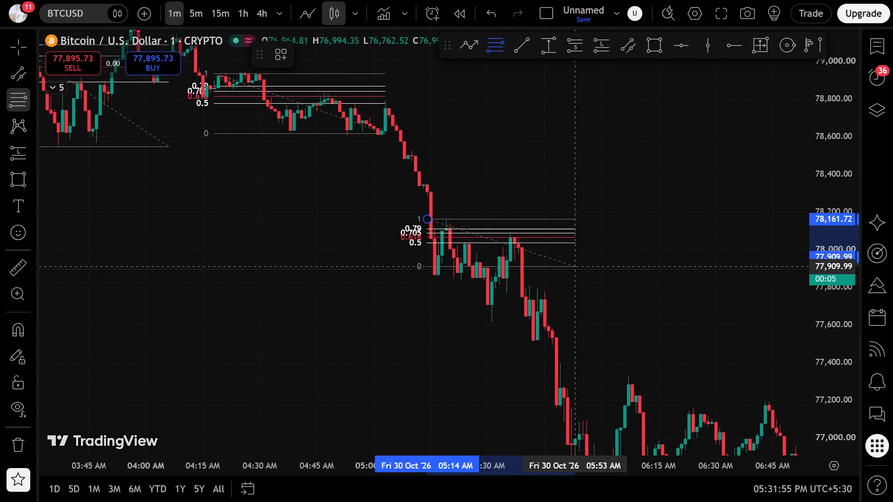
pyautogui.click(576, 324)
pyautogui.click(361, 307)
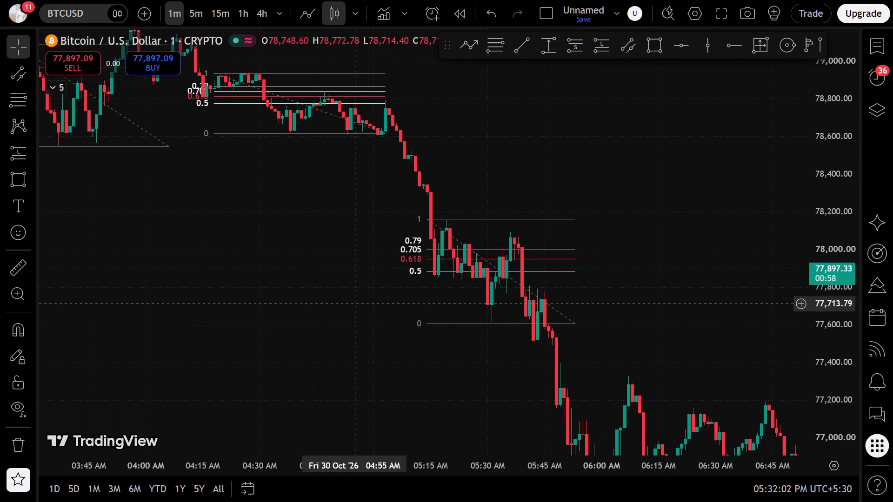
# Examine the 30 October price action after the last retracement, from about 05:45 to 07:45 AM, within the wider swing.
pyautogui.moveTo(184, 229); pyautogui.dragTo(0, 71)
pyautogui.scroll(-3, 185, 182)
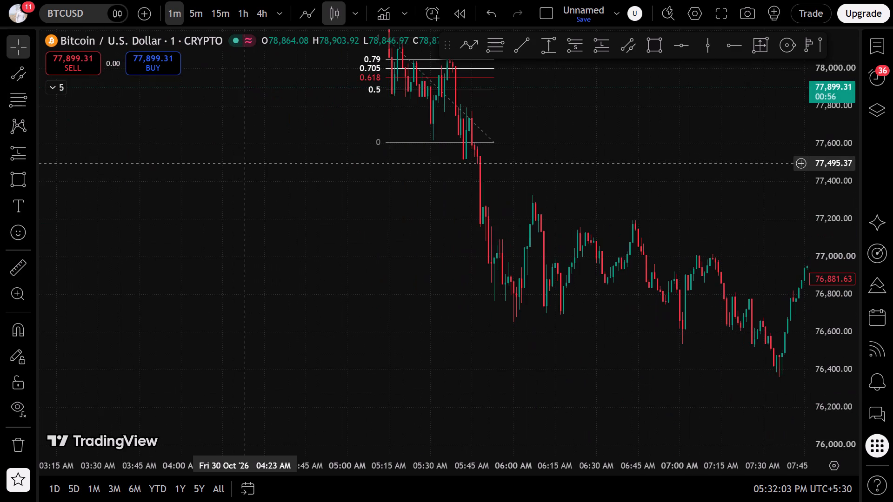
pyautogui.moveTo(270, 211); pyautogui.dragTo(282, 240)
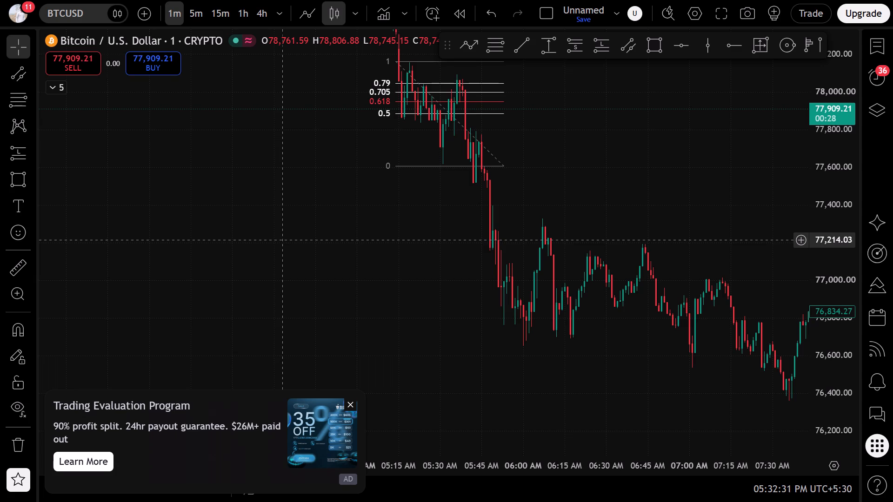
pyautogui.scroll(-12, 508, 285)
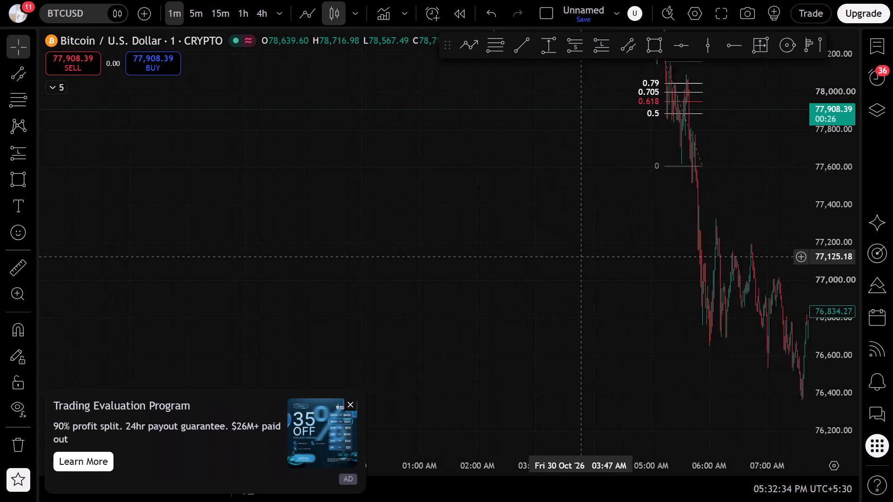
pyautogui.moveTo(833, 109); pyautogui.dragTo(781, 410)
pyautogui.moveTo(699, 373); pyautogui.dragTo(612, 360)
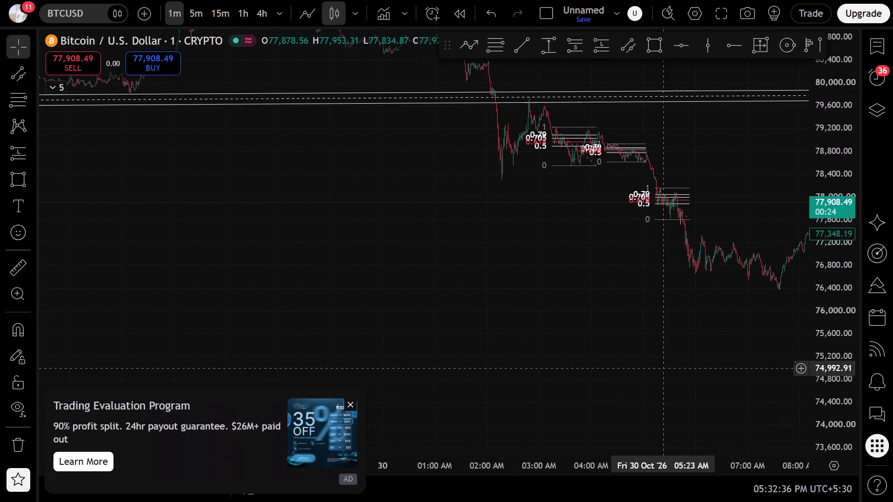
pyautogui.moveTo(612, 360); pyautogui.dragTo(515, 390)
pyautogui.scroll(5, 515, 390)
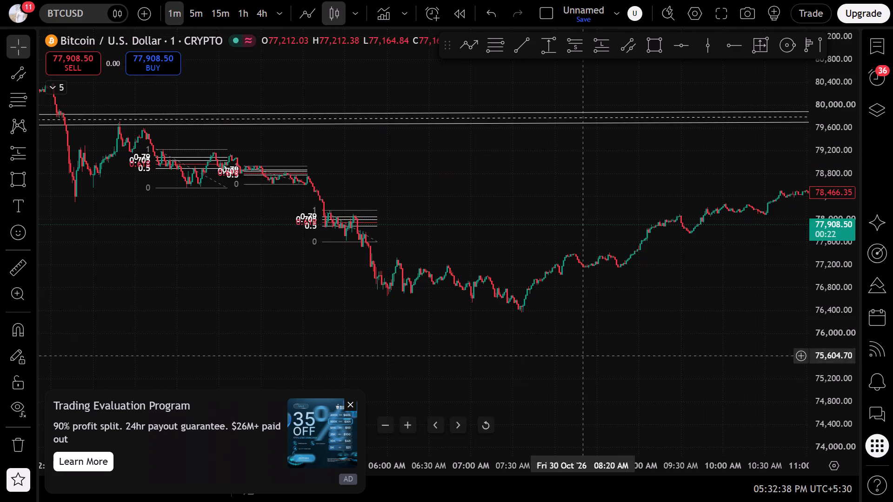
# Examine the 30 October swings between about 08:00 AM and 01:00 PM.
pyautogui.moveTo(848, 403); pyautogui.dragTo(773, 123)
pyautogui.moveTo(607, 364); pyautogui.dragTo(526, 376)
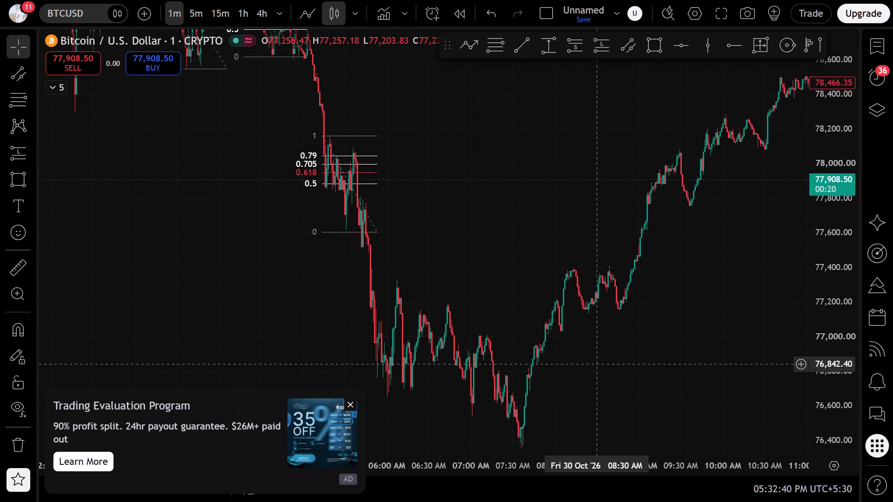
pyautogui.moveTo(526, 376); pyautogui.dragTo(526, 376)
pyautogui.scroll(4, 525, 376)
pyautogui.click(568, 317)
pyautogui.moveTo(525, 334); pyautogui.dragTo(548, 334)
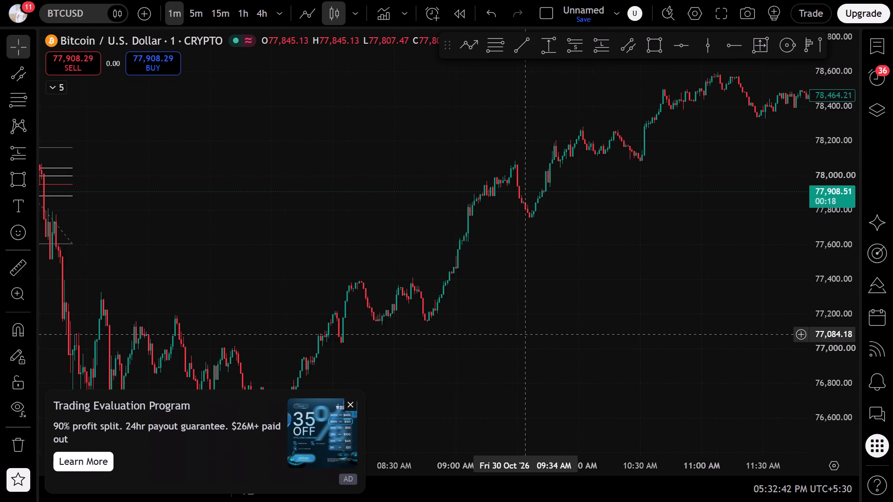
pyautogui.moveTo(548, 334); pyautogui.dragTo(549, 334)
pyautogui.moveTo(544, 371); pyautogui.dragTo(451, 429)
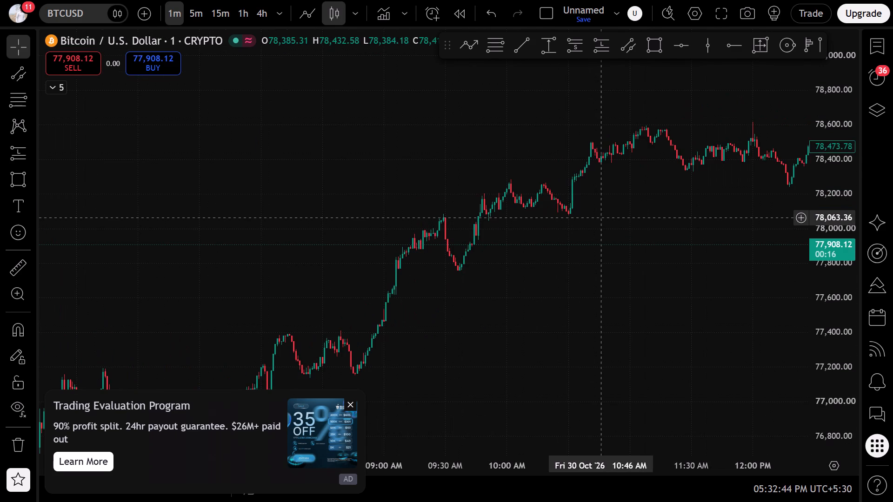
pyautogui.click(602, 218)
pyautogui.moveTo(602, 218); pyautogui.dragTo(506, 266)
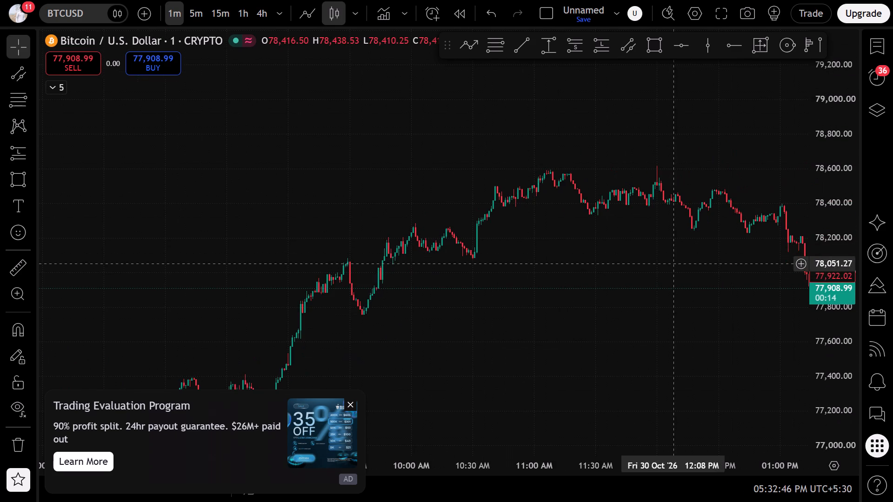
# Draw a Fibonacci retracement from about 78,618 at 11:57 AM down to about 78,246 at 12:40 PM on 30 October.
pyautogui.moveTo(655, 272); pyautogui.dragTo(424, 277)
pyautogui.scroll(-4, 433, 277)
pyautogui.moveTo(828, 357); pyautogui.dragTo(802, 181)
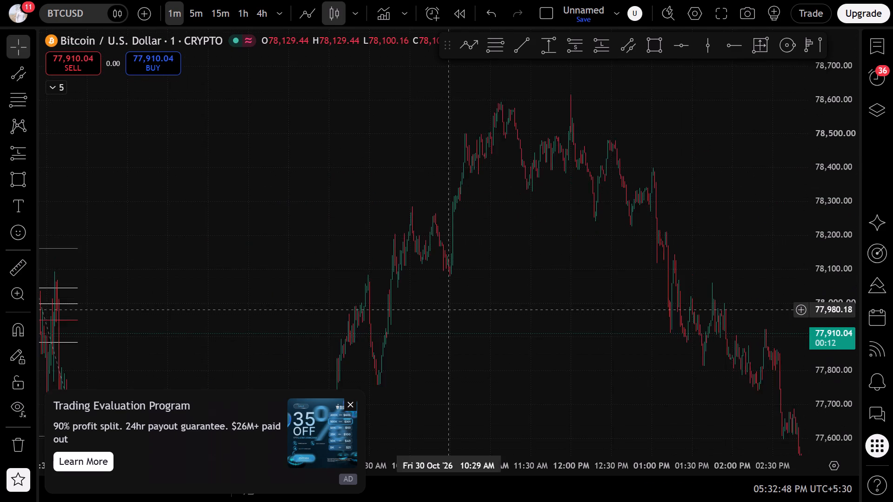
pyautogui.scroll(10, 448, 310)
pyautogui.moveTo(482, 180); pyautogui.dragTo(496, 219)
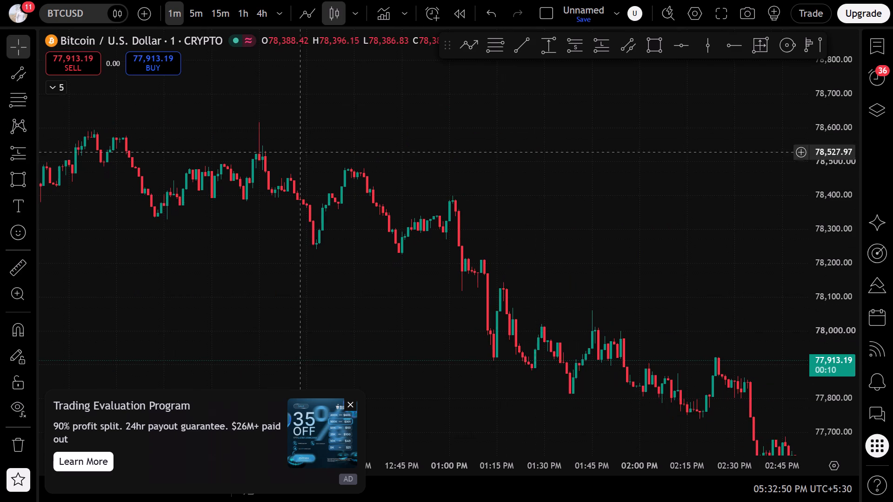
pyautogui.click(4, 104)
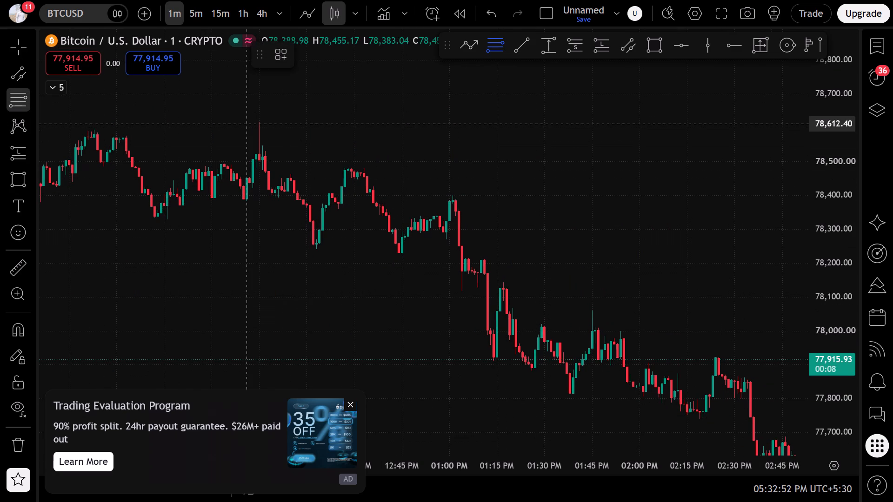
pyautogui.click(249, 122)
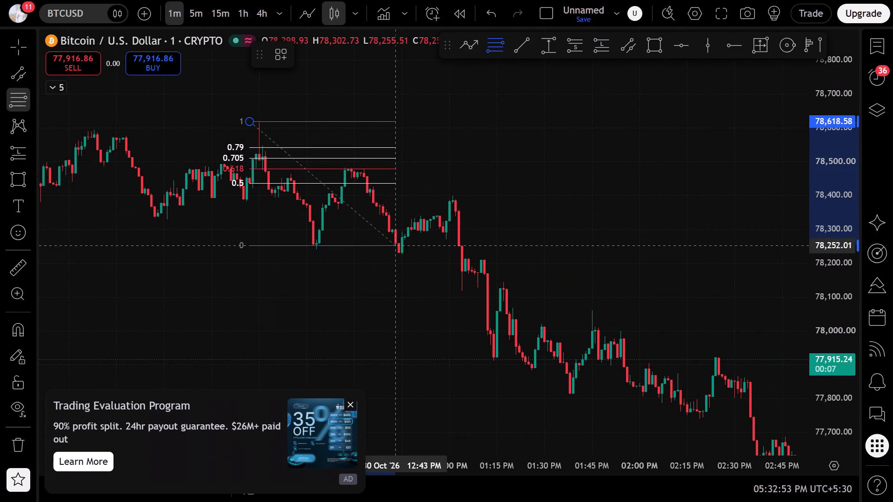
pyautogui.click(387, 248)
# Draw a Fibonacci retracement from about 78,483 at 12:17 PM down to about 78,225 at 01:12 PM on 30 October.
pyautogui.click(11, 93)
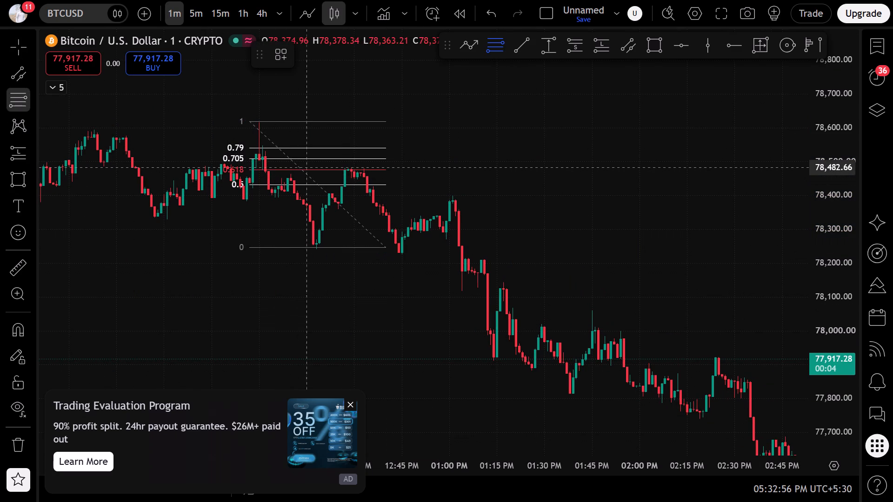
pyautogui.click(314, 167)
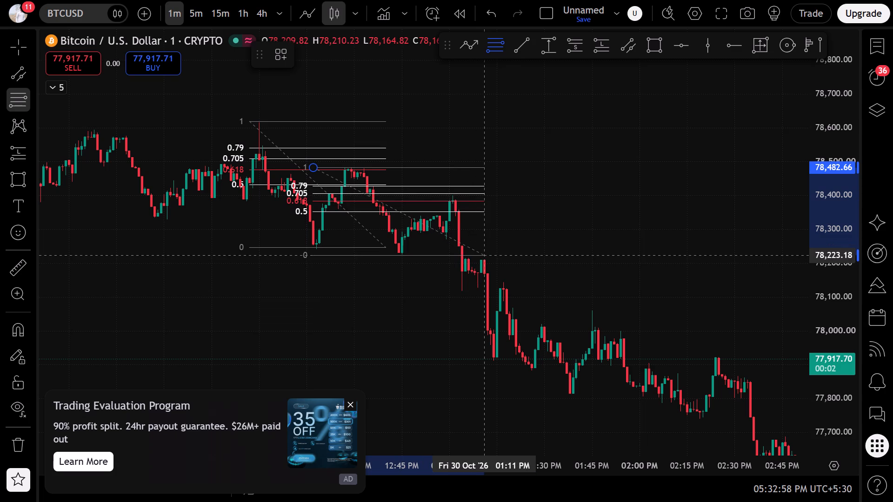
pyautogui.click(488, 255)
# Draw a Fibonacci retracement from about 78,402 at 12:53 PM down to about 77,912 at 01:24 PM on 30 October.
pyautogui.click(27, 106)
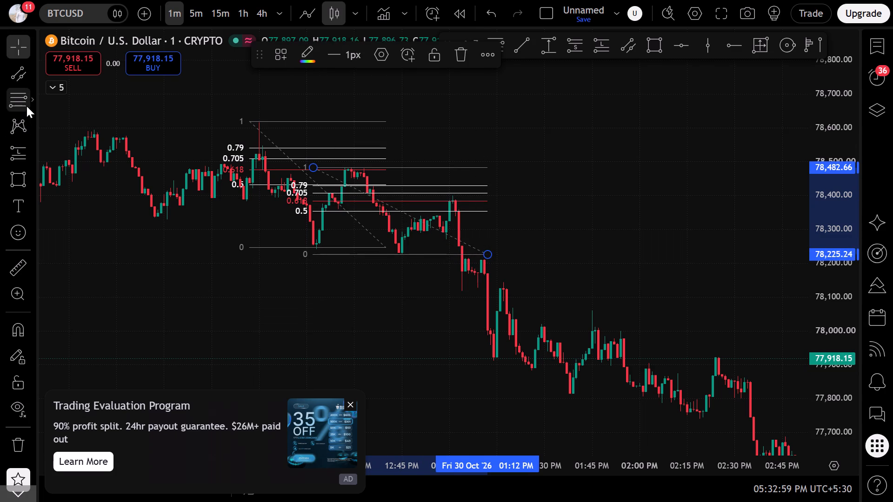
pyautogui.click(427, 195)
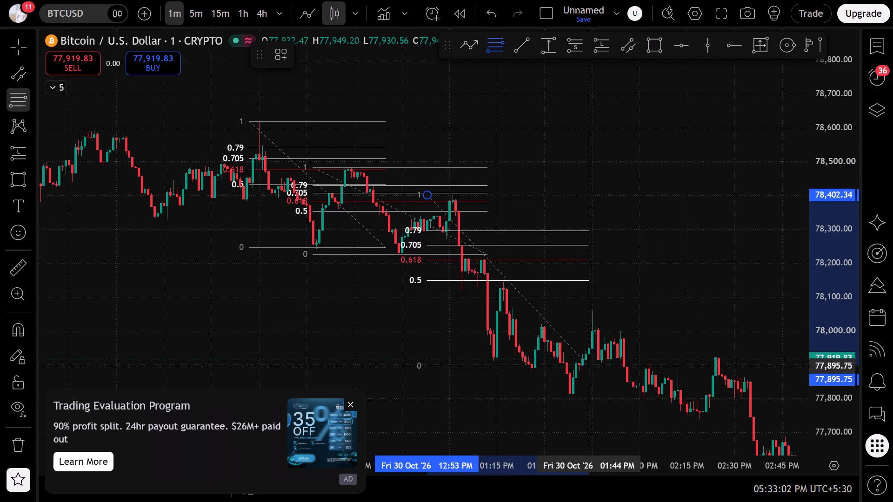
pyautogui.click(527, 361)
# Draw a Fibonacci retracement from about 78,147 at 01:14 PM down to about 77,883 at 02:00 PM on 30 October.
pyautogui.click(13, 105)
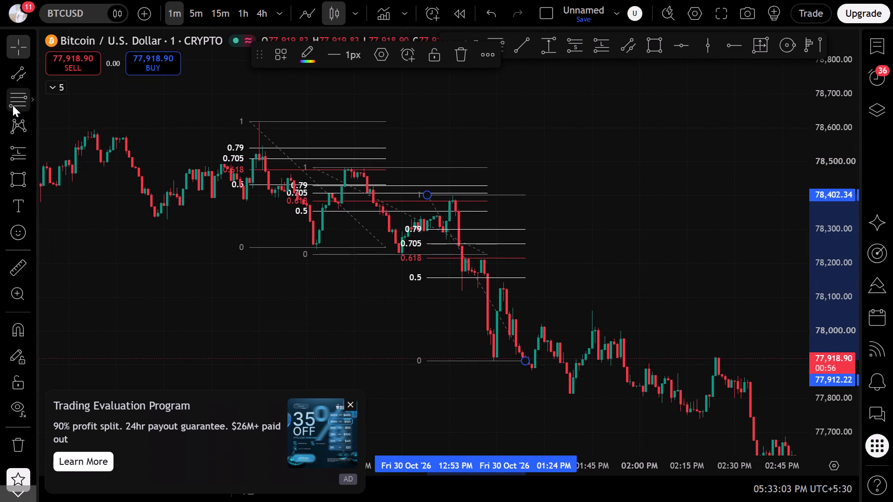
pyautogui.moveTo(494, 281); pyautogui.dragTo(502, 282)
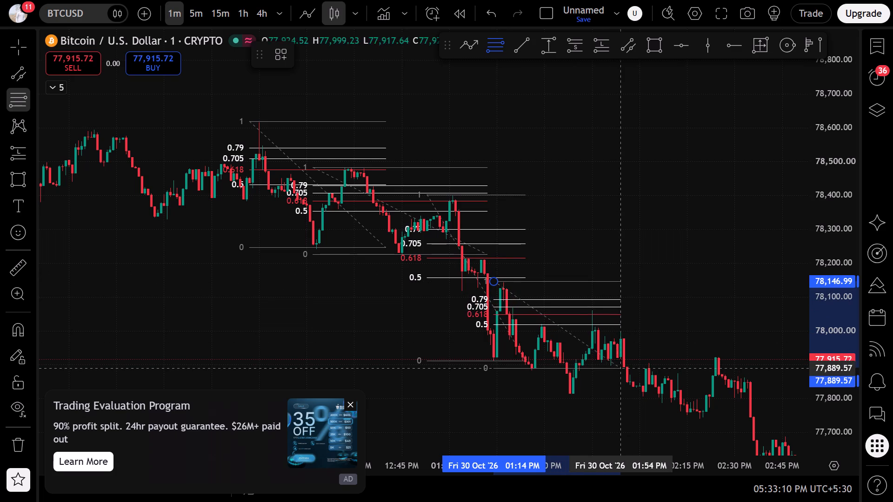
pyautogui.click(640, 370)
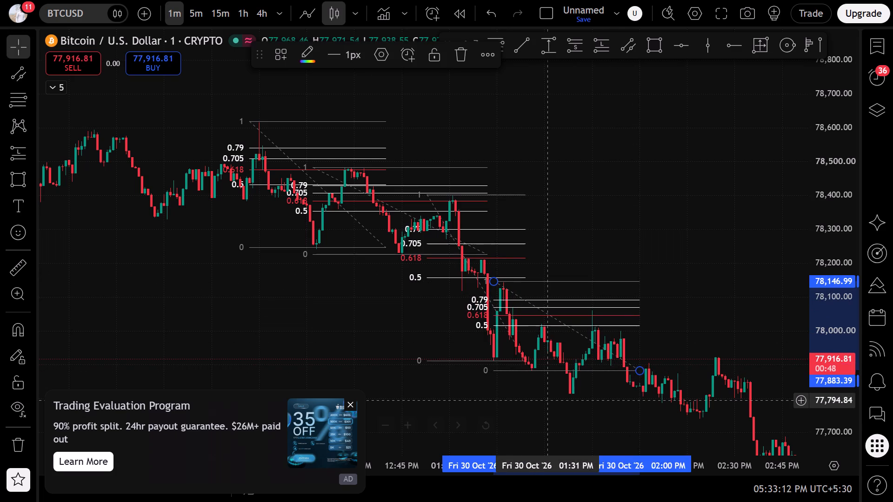
pyautogui.click(546, 401)
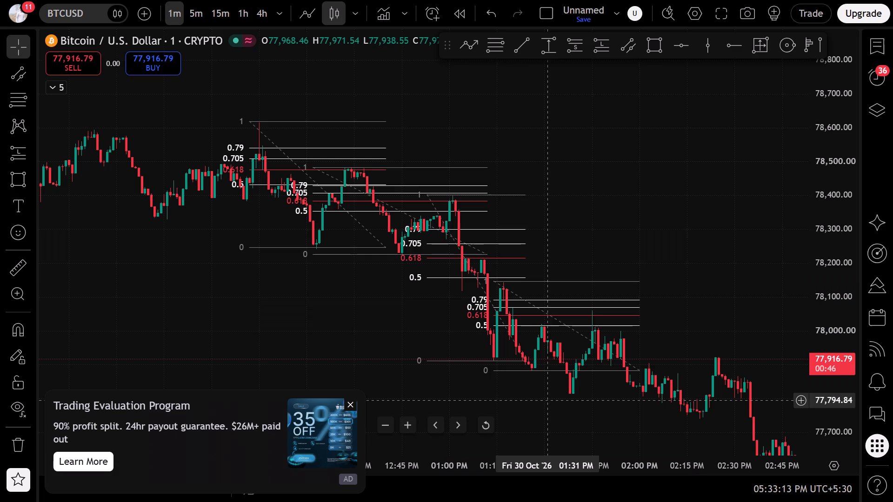
# Draw a Fibonacci retracement from about 78,058 at 01:42 PM down to about 77,741 at 02:49 PM on 30 October.
pyautogui.moveTo(792, 311); pyautogui.dragTo(651, 260)
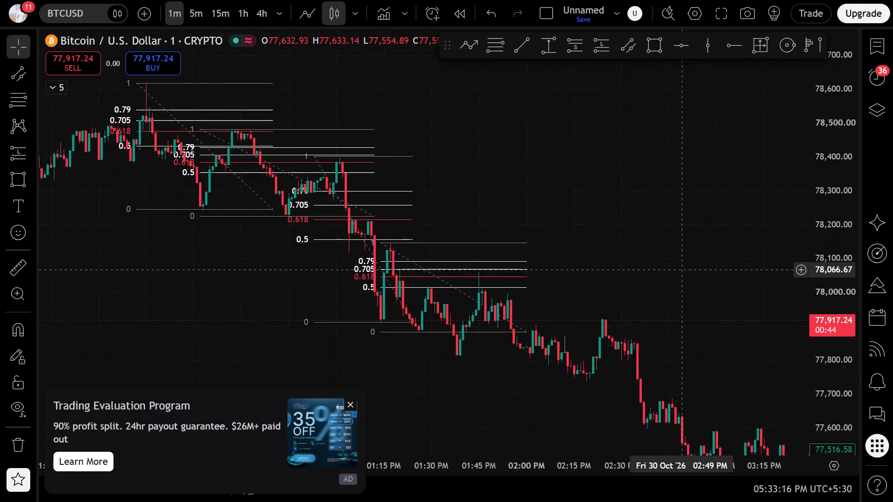
pyautogui.moveTo(651, 260); pyautogui.dragTo(582, 246)
pyautogui.click(10, 108)
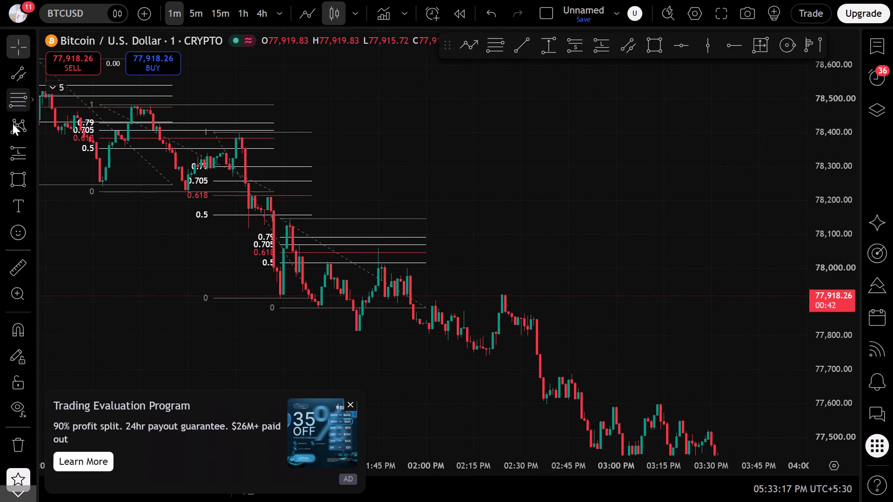
pyautogui.click(369, 248)
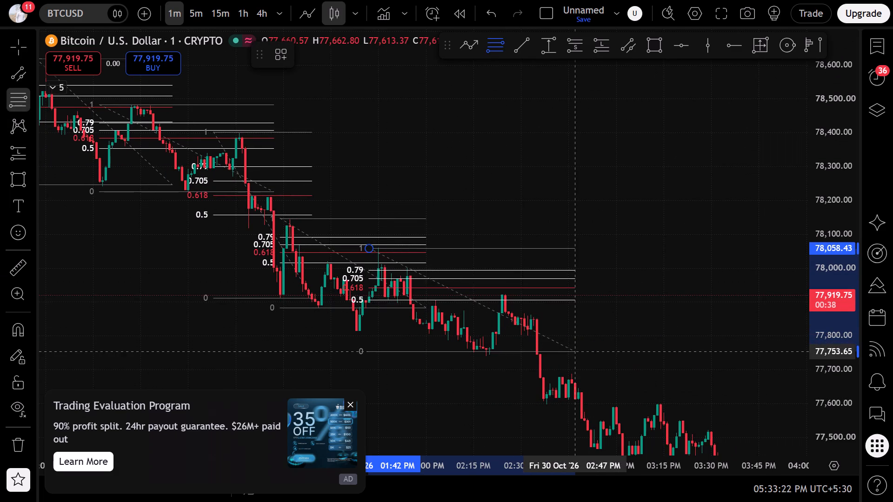
pyautogui.click(582, 356)
pyautogui.click(644, 338)
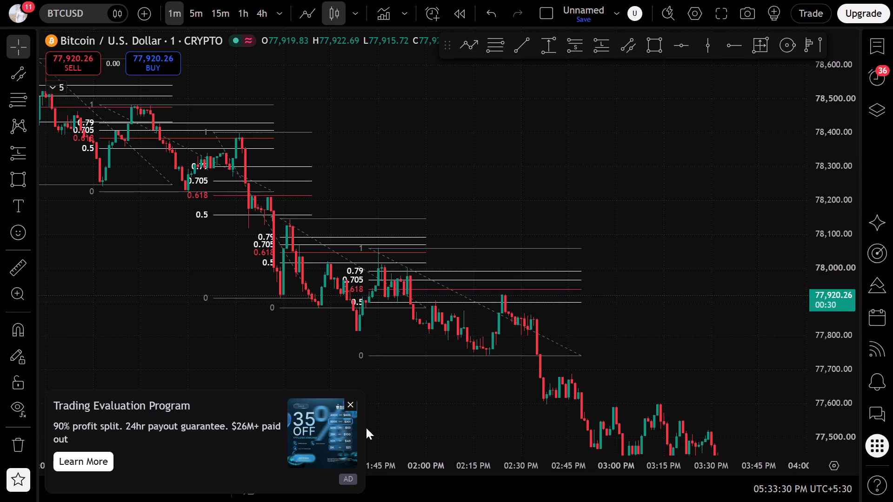
# Dismiss the advertisement over the chart and the ad-free upgrade offer.
pyautogui.click(354, 406)
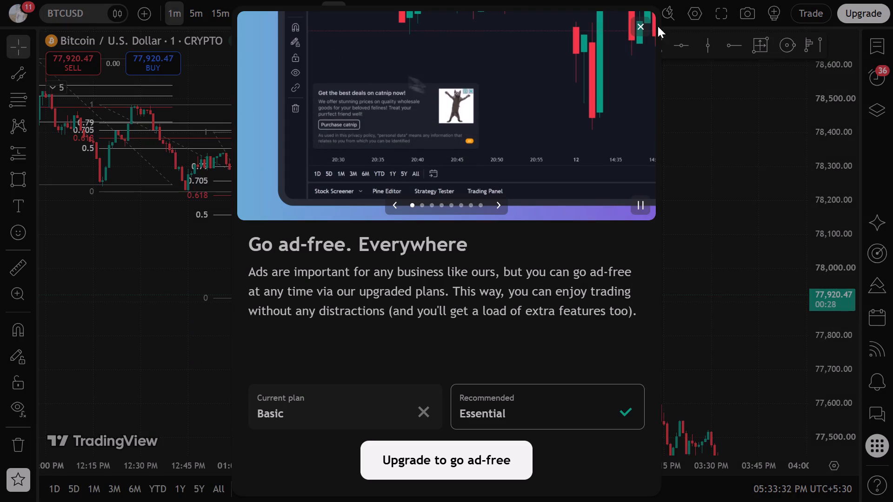
pyautogui.click(638, 25)
# Examine the 30 October swings from 02:30 to 05:45 PM and the latest 1 November price action.
pyautogui.moveTo(674, 412); pyautogui.dragTo(439, 272)
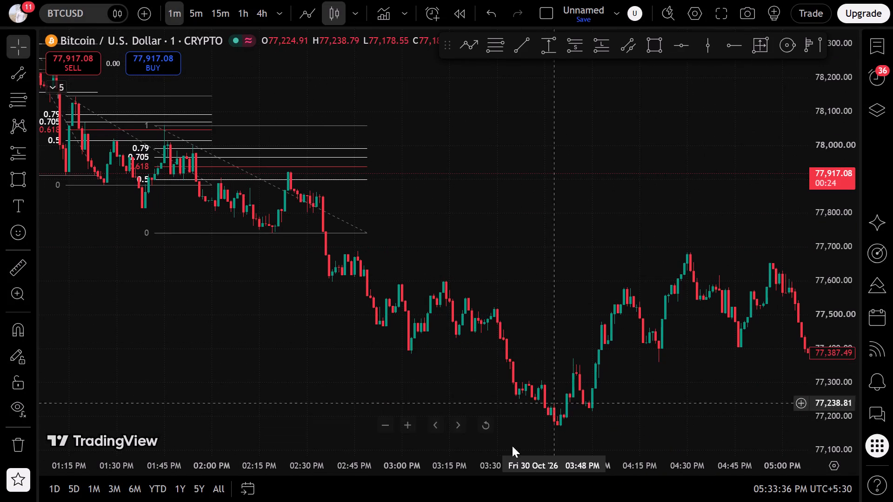
pyautogui.moveTo(430, 318); pyautogui.dragTo(312, 298)
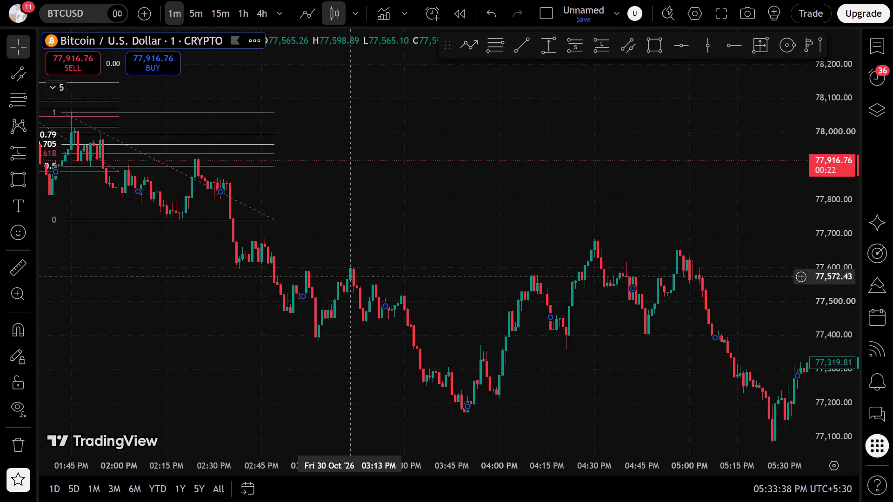
pyautogui.click(514, 353)
pyautogui.moveTo(541, 365); pyautogui.dragTo(467, 357)
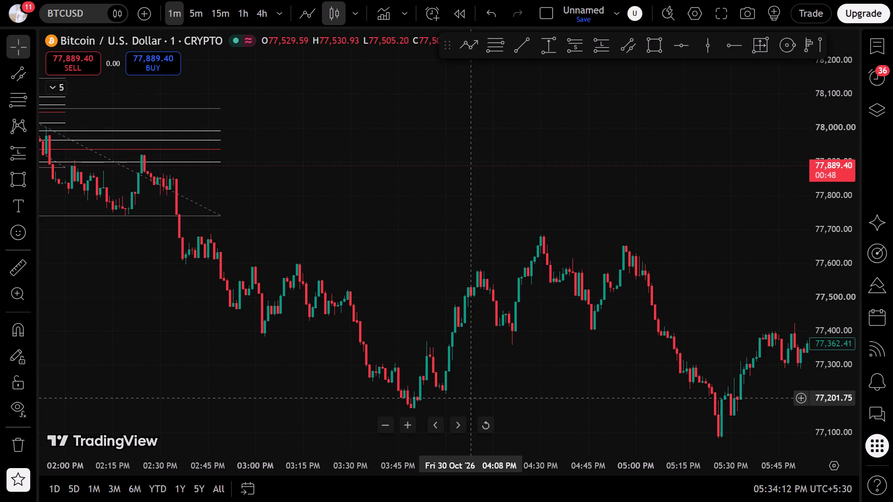
pyautogui.click(488, 431)
pyautogui.scroll(-4, 459, 353)
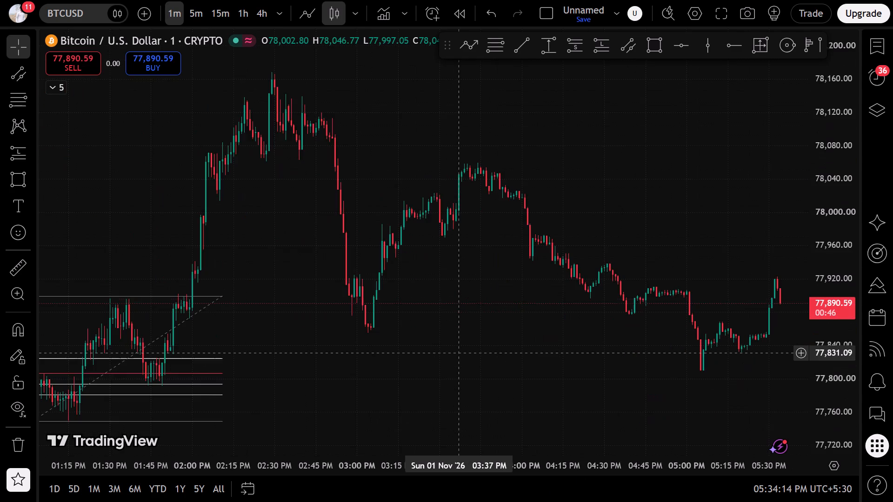
pyautogui.scroll(4, 459, 353)
pyautogui.scroll(-6, 391, 244)
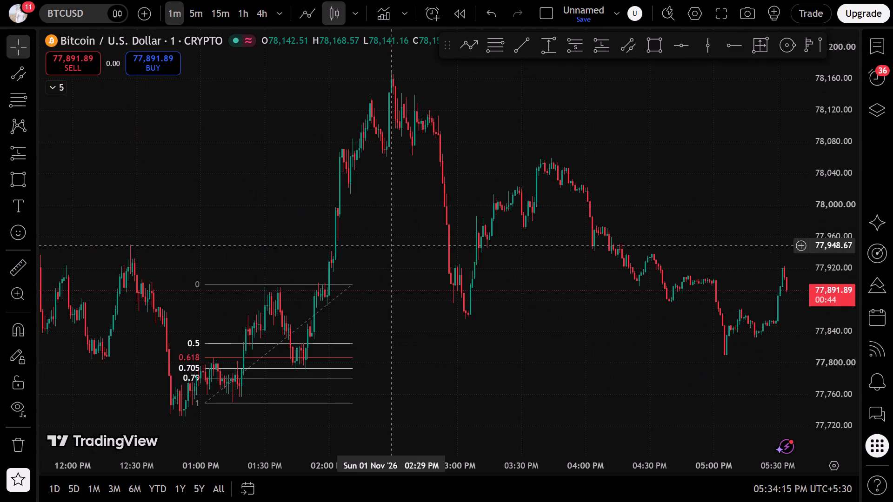
# Switch the BTCUSD chart to the 15-minute timeframe.
pyautogui.click(224, 3)
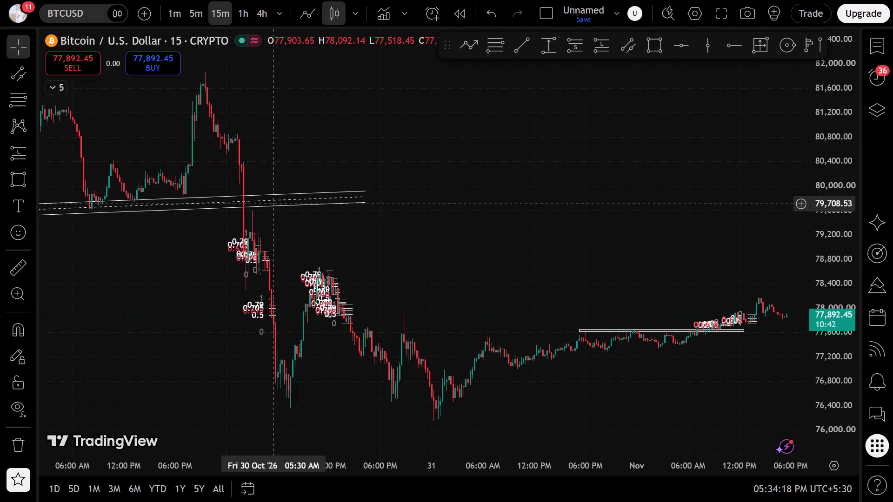
# Switch the BTCUSD chart to the 1-minute timeframe.
pyautogui.scroll(11, 389, 298)
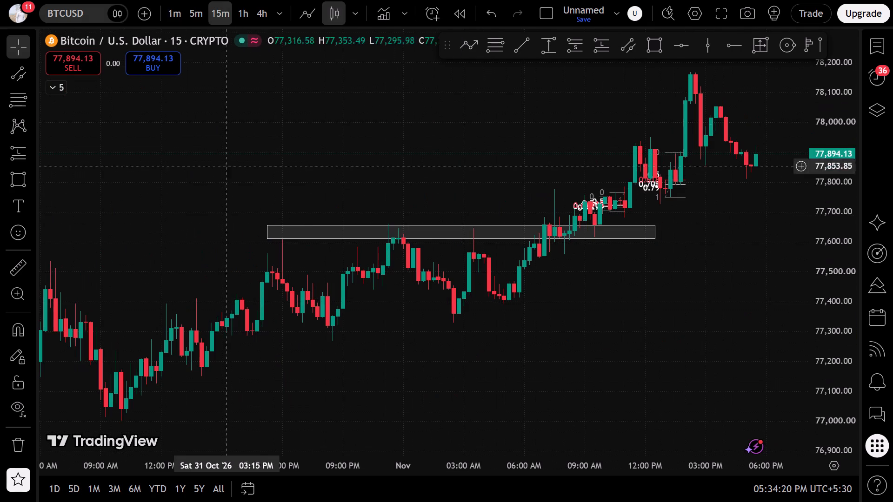
pyautogui.click(182, 14)
# Draw a Fibonacci retracement from about 77,974 at 03:59 PM down to about 77,897 at 04:34 PM on 1 November.
pyautogui.scroll(-6, 242, 193)
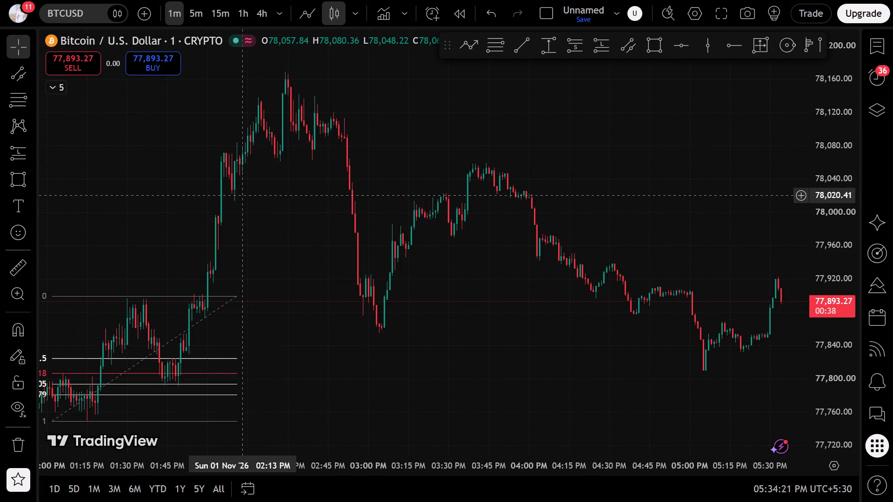
pyautogui.scroll(3, 241, 195)
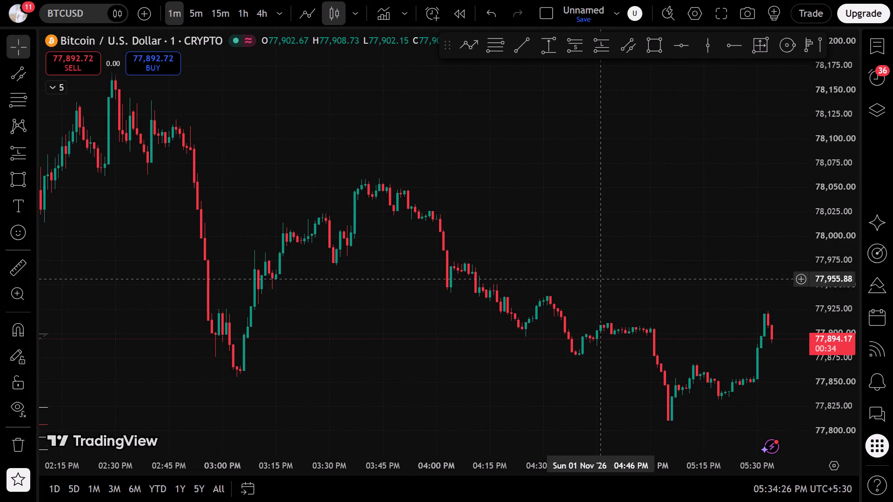
pyautogui.moveTo(601, 288); pyautogui.dragTo(413, 241)
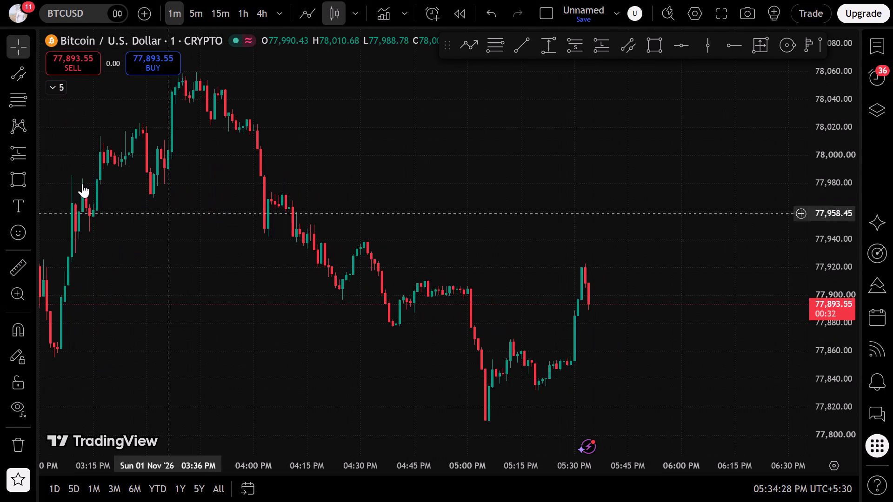
pyautogui.click(0, 101)
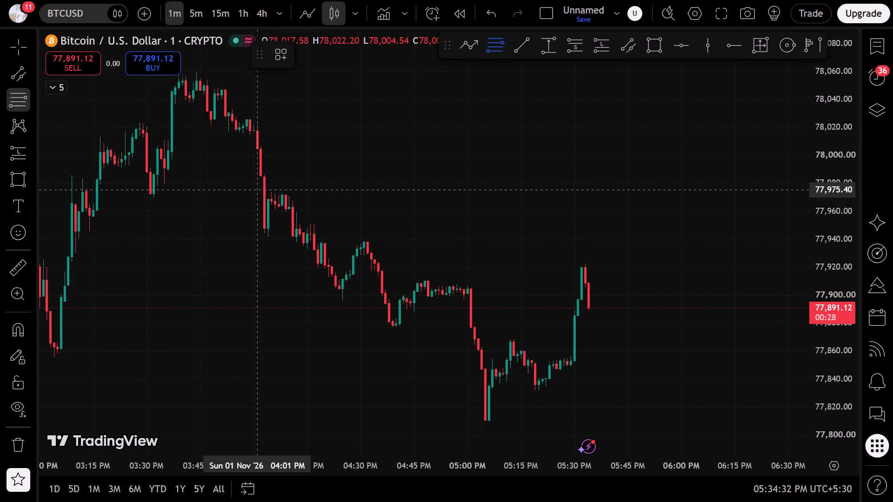
pyautogui.click(252, 192)
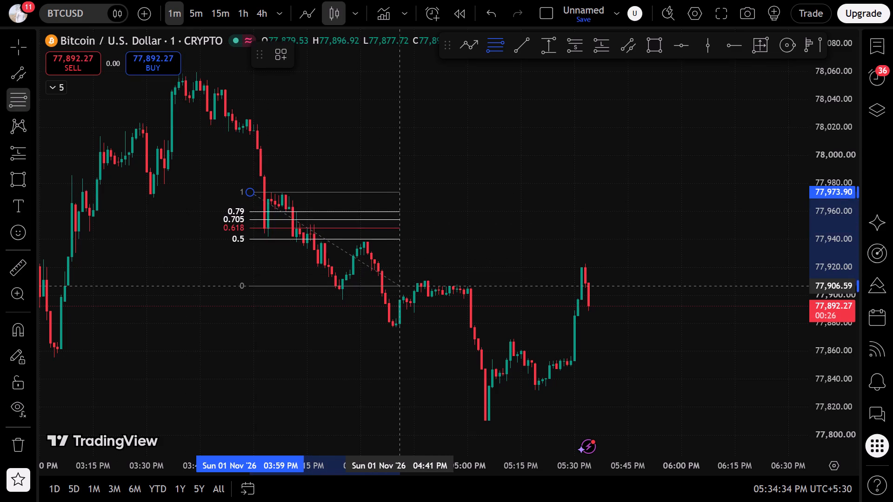
pyautogui.click(376, 300)
# Draw a second Fibonacci retracement from about 77,938 at 04:29 PM down to about 77,876 at 05:06 PM on 1 November.
pyautogui.click(15, 100)
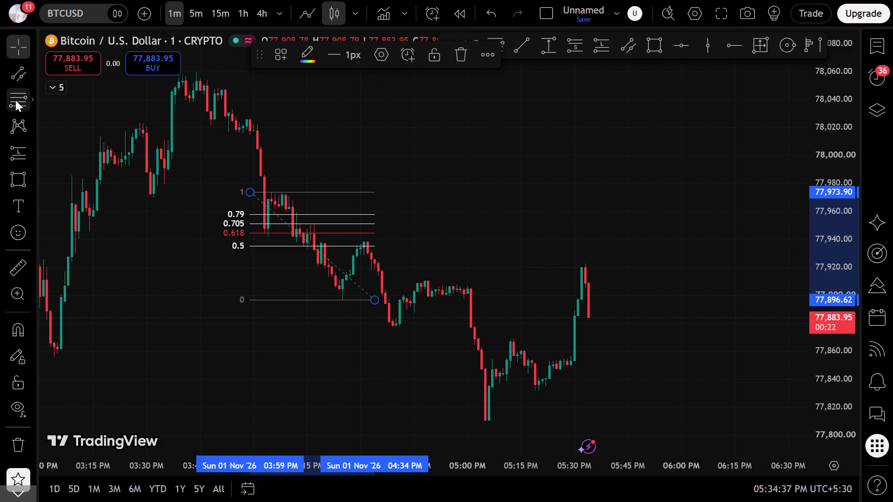
pyautogui.click(355, 242)
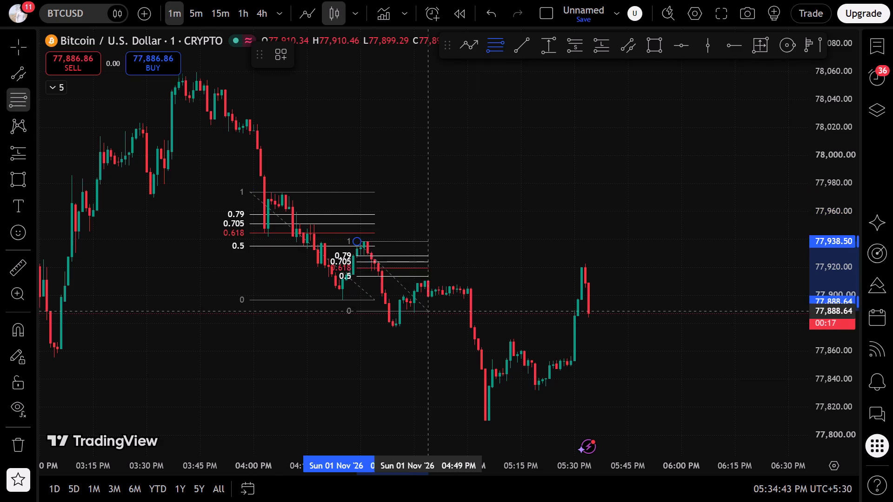
pyautogui.click(490, 328)
pyautogui.click(634, 365)
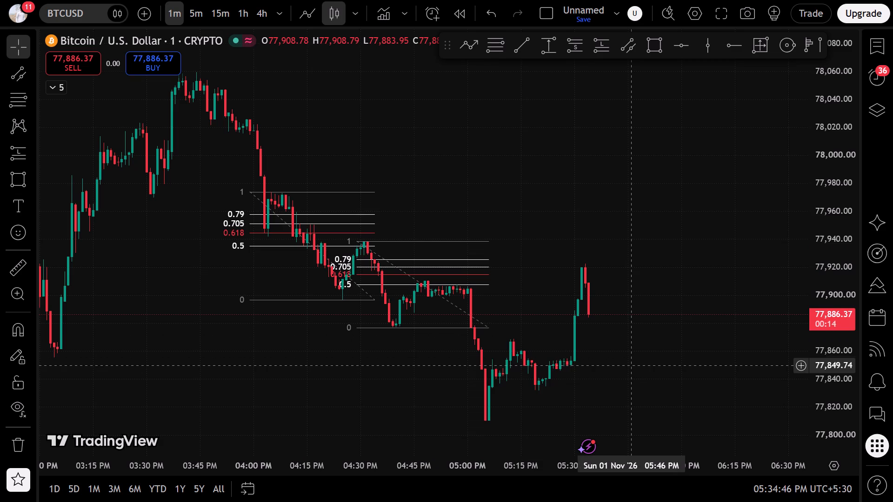
# Draw a third Fibonacci retracement from about 77,911 at 04:56 PM down to about 77,810 at 05:33 PM on 1 November.
pyautogui.click(13, 109)
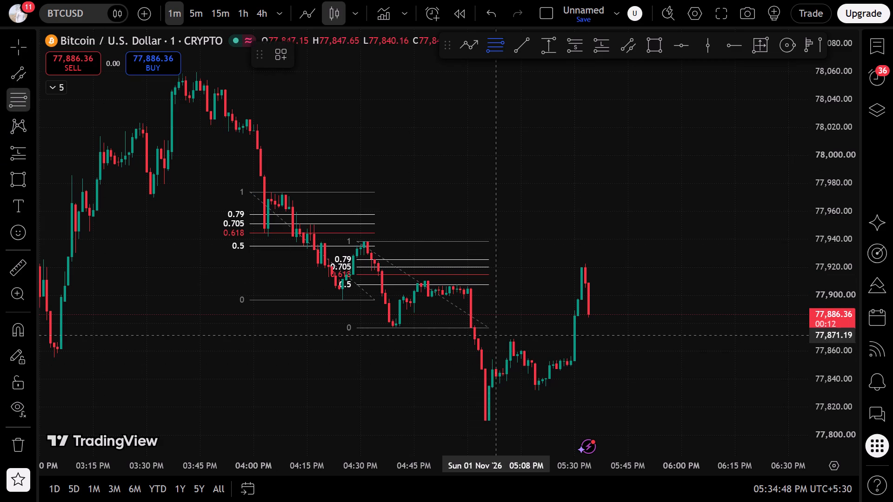
pyautogui.click(452, 280)
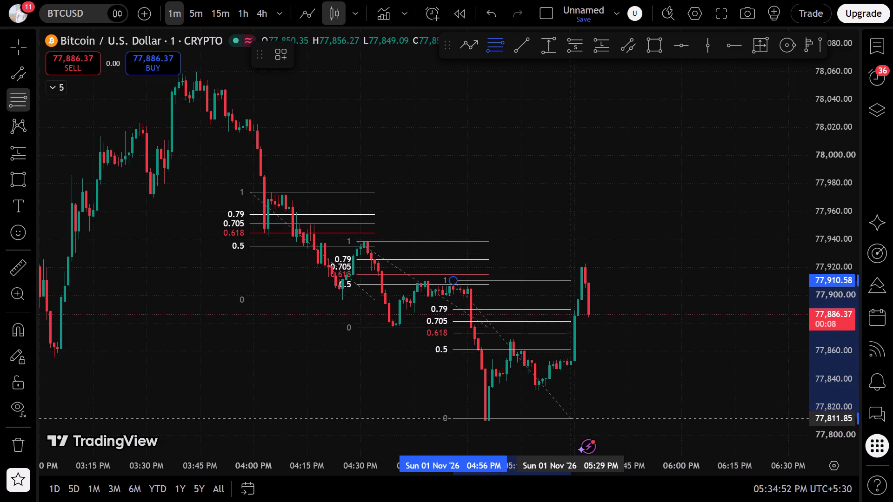
pyautogui.click(586, 421)
pyautogui.click(665, 391)
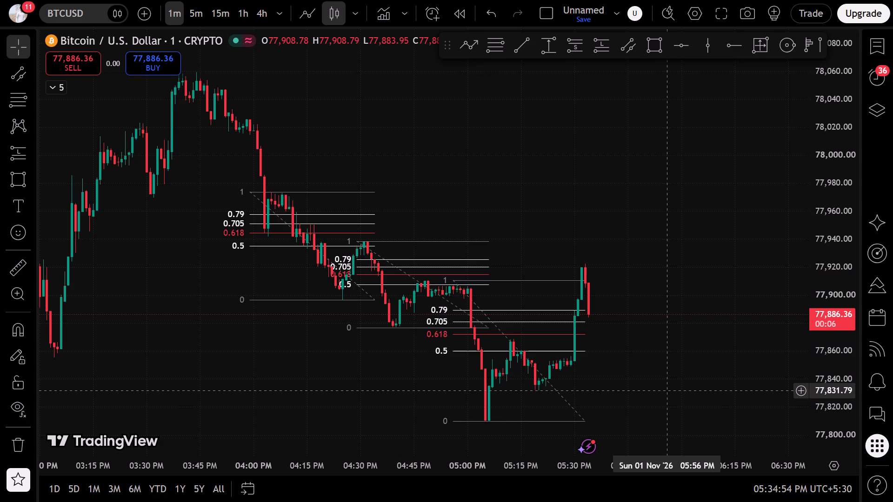
# Draw a Fibonacci retracement from about 78,013 at 02:07 PM up to about 78,140 at 02:51 PM on 1 November.
pyautogui.scroll(-6, 661, 377)
pyautogui.moveTo(335, 194); pyautogui.dragTo(387, 205)
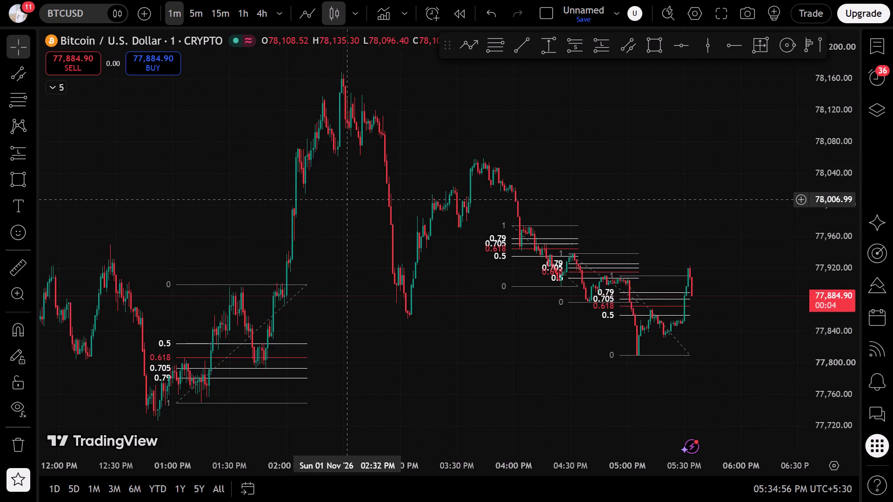
pyautogui.moveTo(387, 205); pyautogui.dragTo(665, 212)
pyautogui.scroll(4, 568, 229)
pyautogui.moveTo(598, 174); pyautogui.dragTo(534, 287)
pyautogui.scroll(5, 534, 287)
pyautogui.click(0, 103)
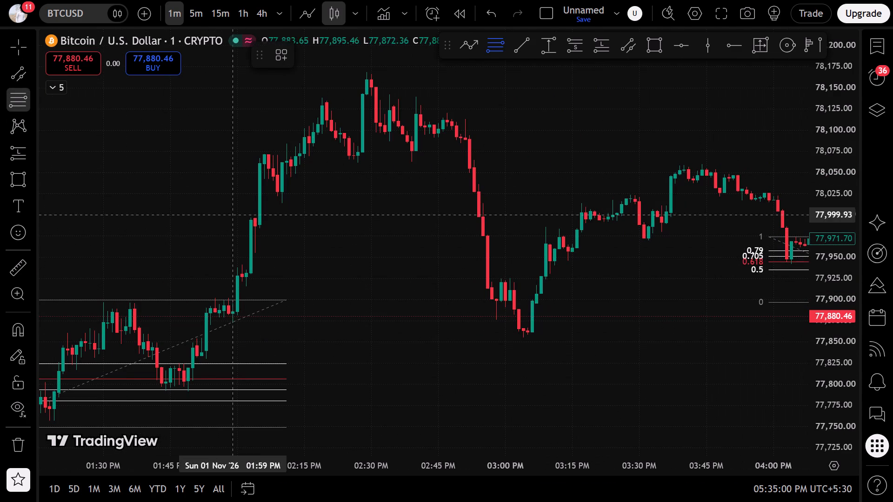
pyautogui.click(270, 204)
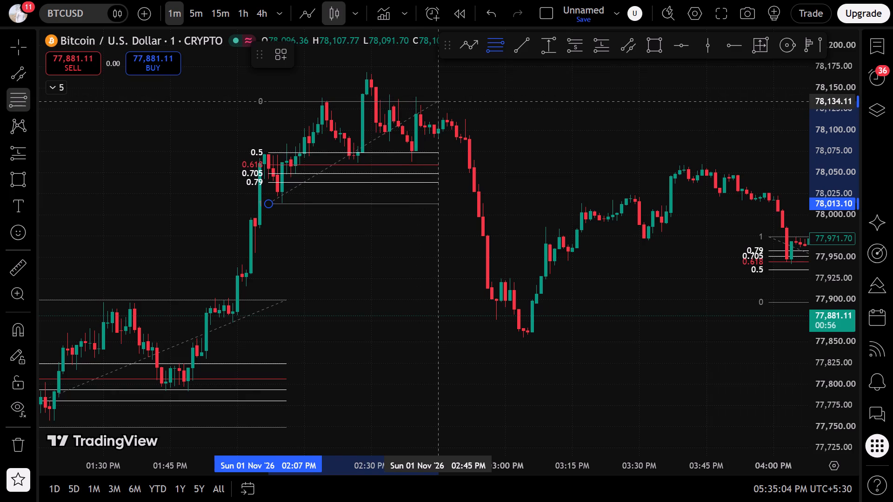
pyautogui.click(454, 99)
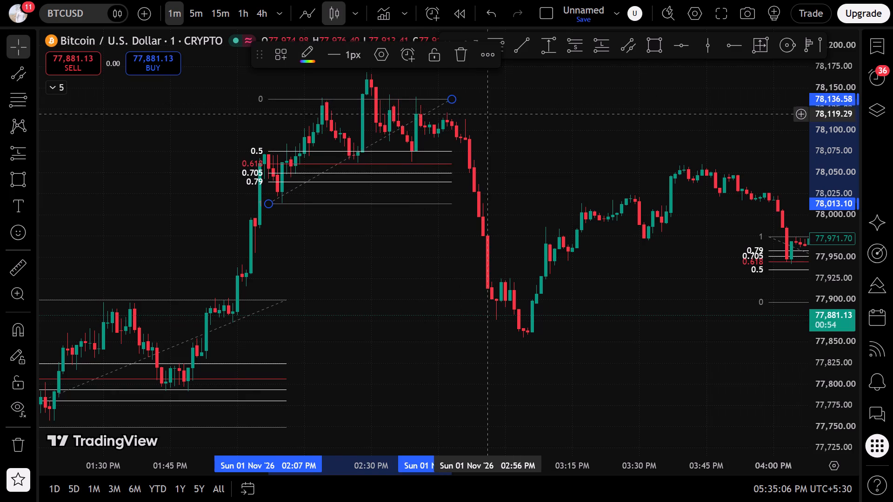
pyautogui.moveTo(453, 101); pyautogui.dragTo(467, 97)
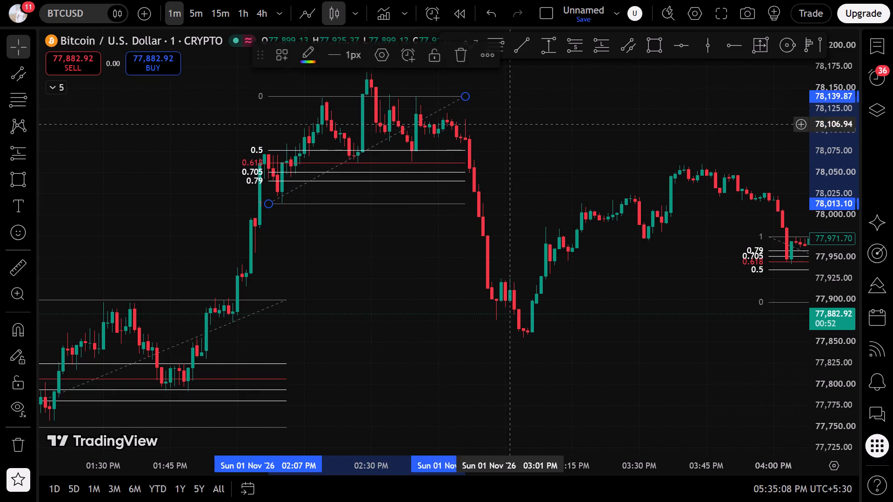
pyautogui.click(509, 124)
# Place a long position at 02:21 PM on 1 November with entry about 78,076, target about 78,160 and stop about 78,040.
pyautogui.moveTo(544, 123); pyautogui.dragTo(569, 271)
pyautogui.moveTo(853, 220); pyautogui.dragTo(845, 229)
pyautogui.moveTo(630, 225); pyautogui.dragTo(627, 294)
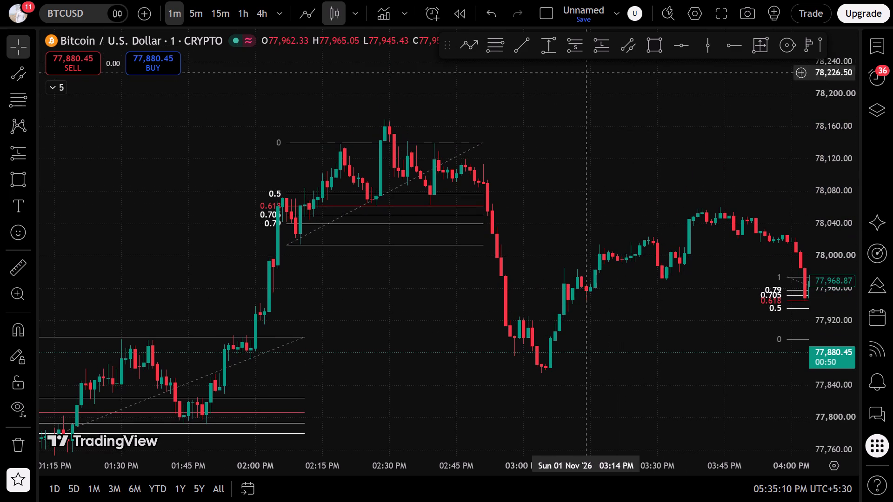
pyautogui.click(592, 44)
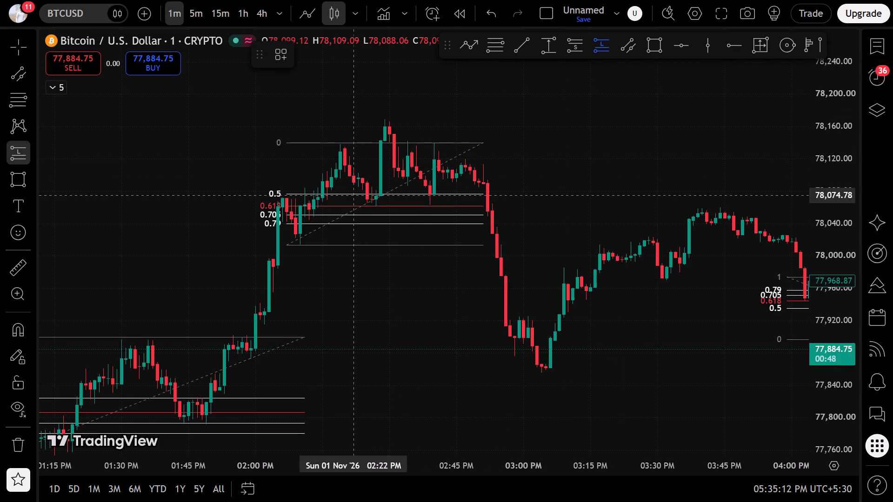
pyautogui.click(351, 194)
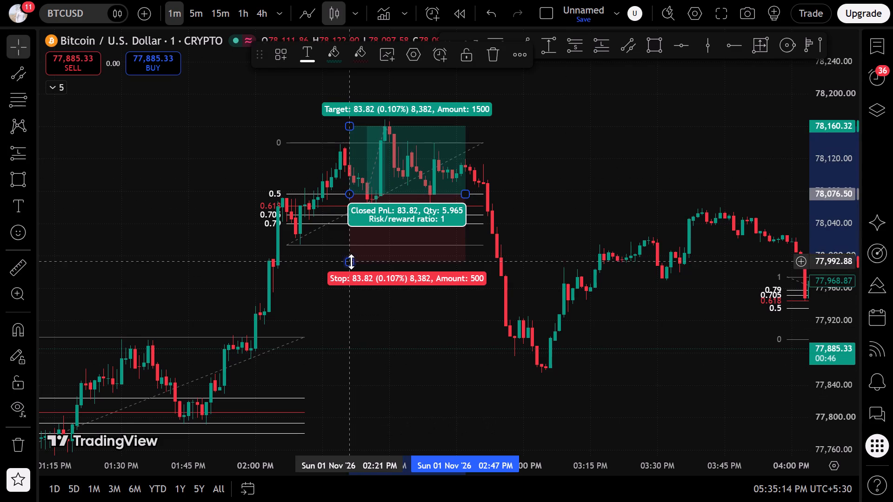
pyautogui.moveTo(351, 262); pyautogui.dragTo(348, 223)
pyautogui.click(352, 124)
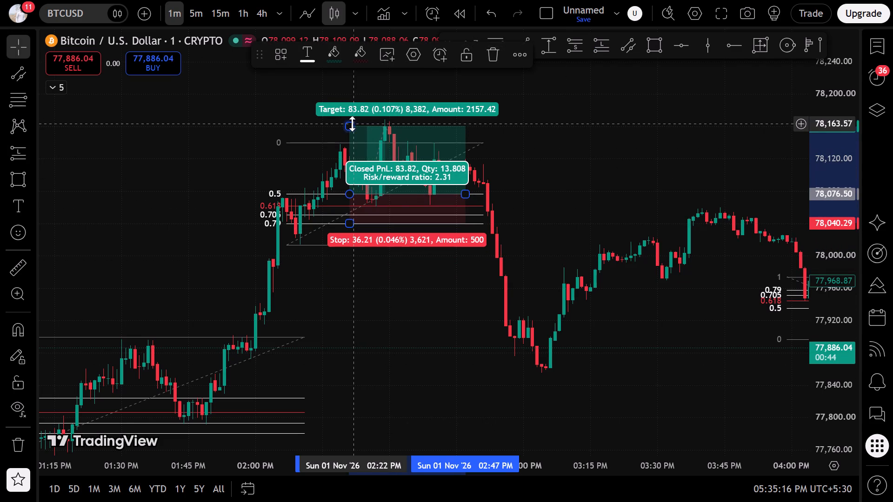
pyautogui.click(413, 317)
# Switch the chart to XAUUSD using the watchlist and hide the watchlist again.
pyautogui.scroll(-1, 414, 317)
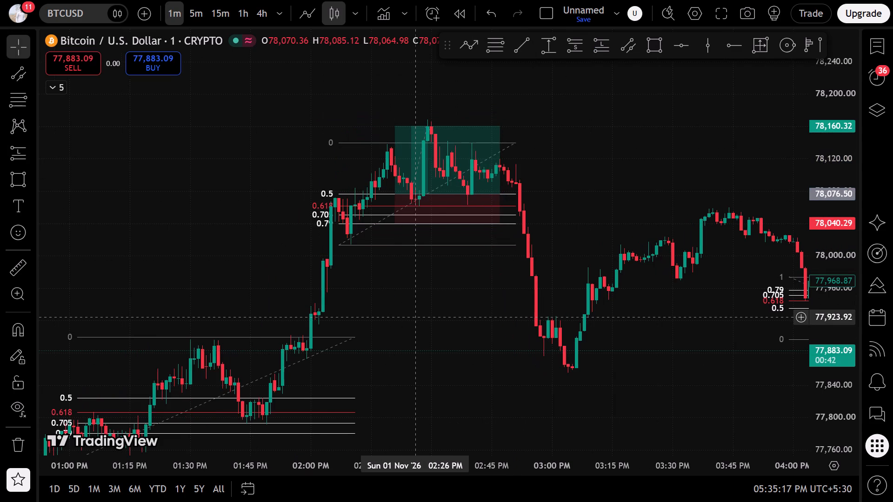
pyautogui.scroll(-3, 414, 317)
pyautogui.moveTo(666, 276); pyautogui.dragTo(348, 270)
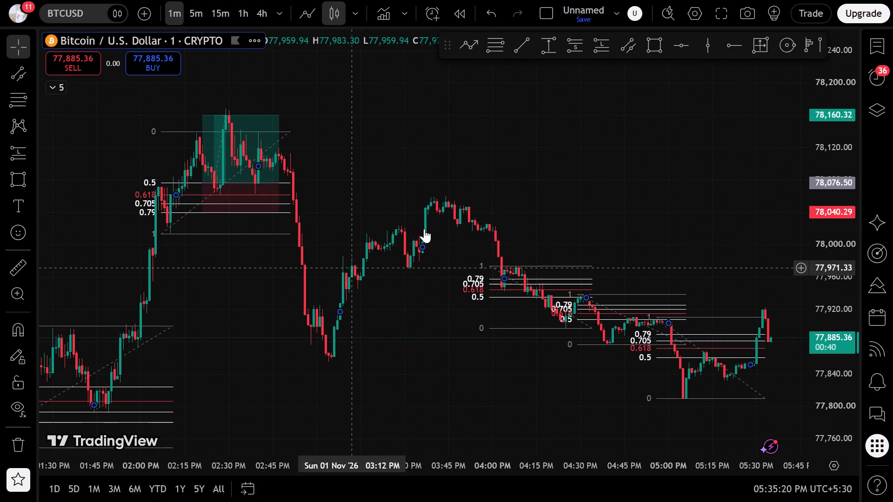
pyautogui.click(877, 45)
pyautogui.click(775, 130)
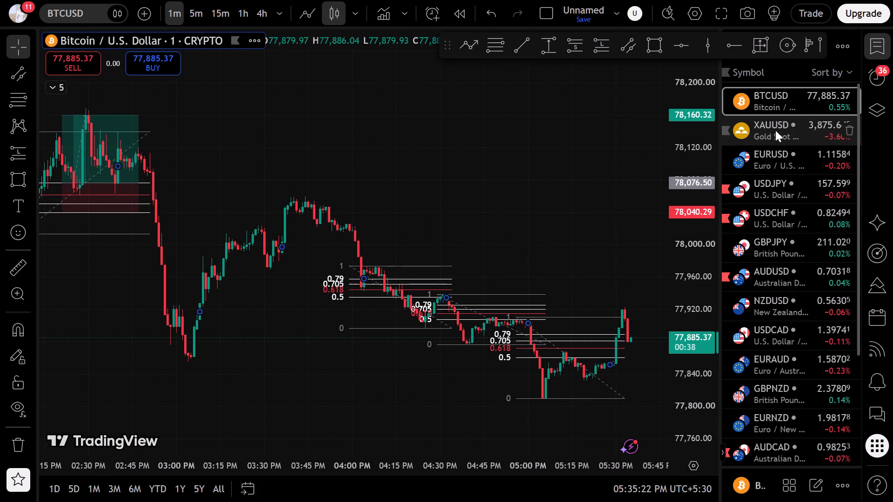
pyautogui.click(877, 52)
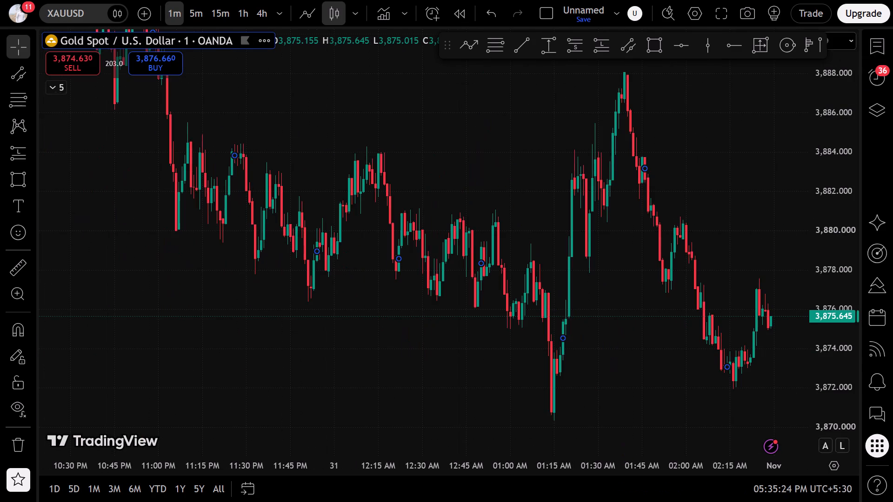
# Draw a Fibonacci retracement on XAUUSD from about 3,880.7 at 01:53 AM on 31 October down to about 3,872 at 03:44 AM on 2 November.
pyautogui.scroll(-7, 585, 176)
pyautogui.scroll(5, 792, 169)
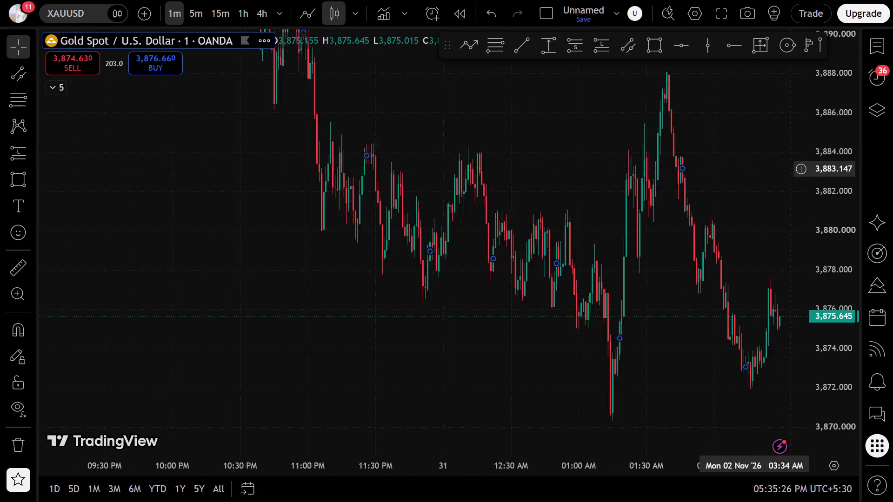
pyautogui.scroll(11, 792, 169)
pyautogui.moveTo(744, 219); pyautogui.dragTo(445, 164)
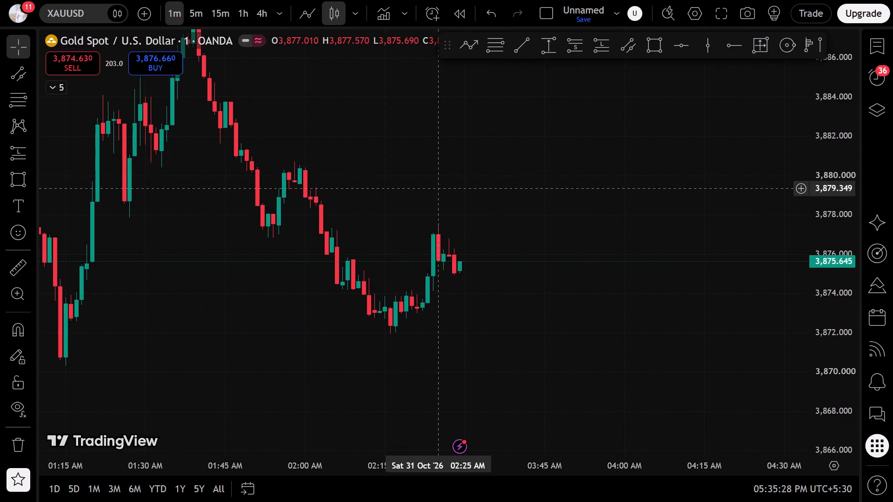
pyautogui.click(6, 97)
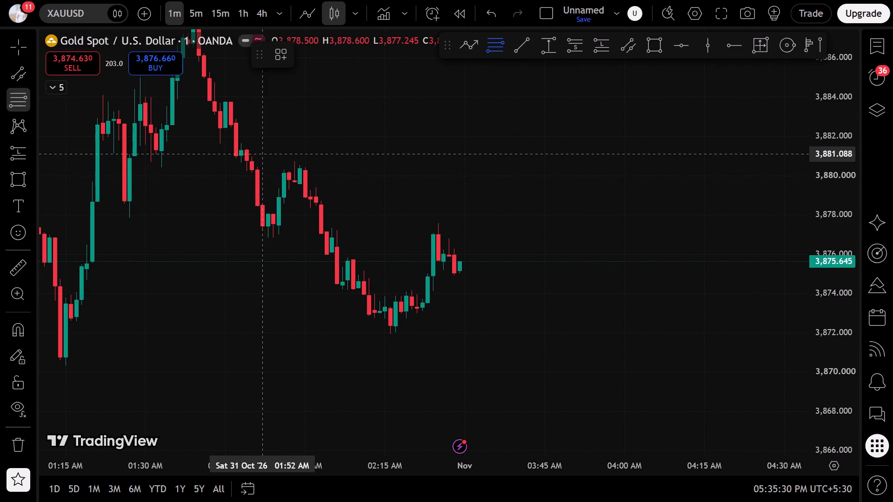
pyautogui.click(267, 162)
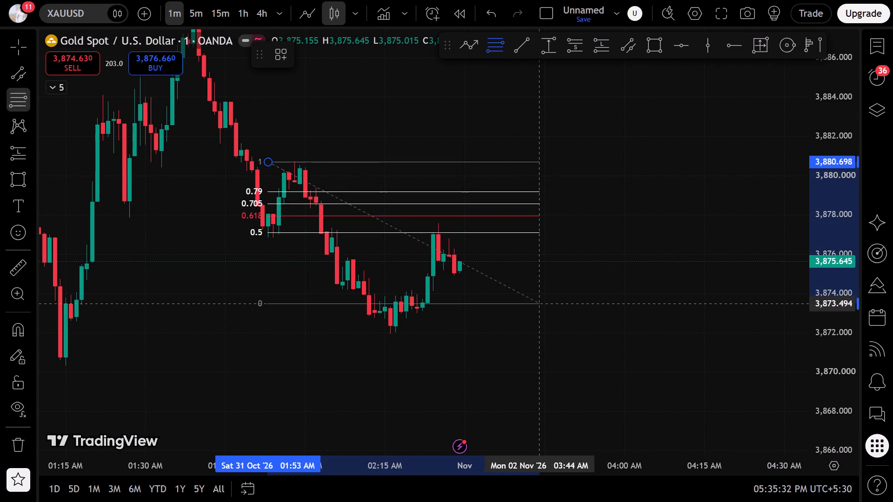
pyautogui.click(541, 334)
pyautogui.click(264, 321)
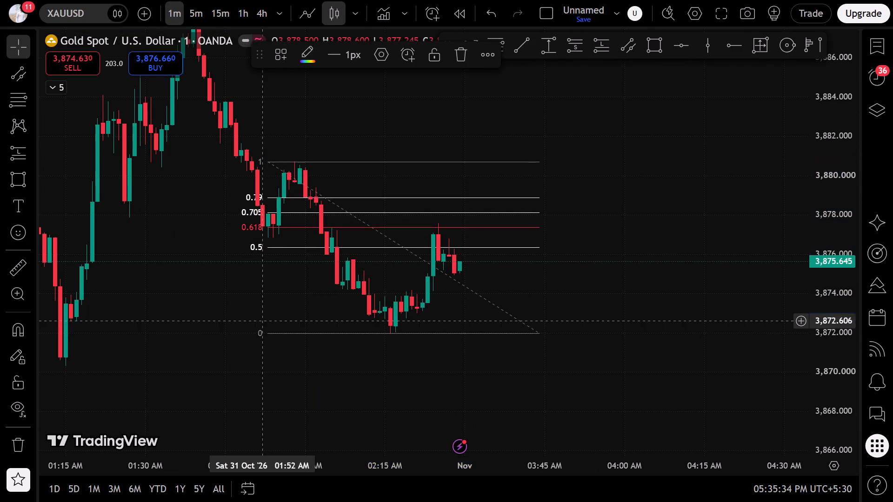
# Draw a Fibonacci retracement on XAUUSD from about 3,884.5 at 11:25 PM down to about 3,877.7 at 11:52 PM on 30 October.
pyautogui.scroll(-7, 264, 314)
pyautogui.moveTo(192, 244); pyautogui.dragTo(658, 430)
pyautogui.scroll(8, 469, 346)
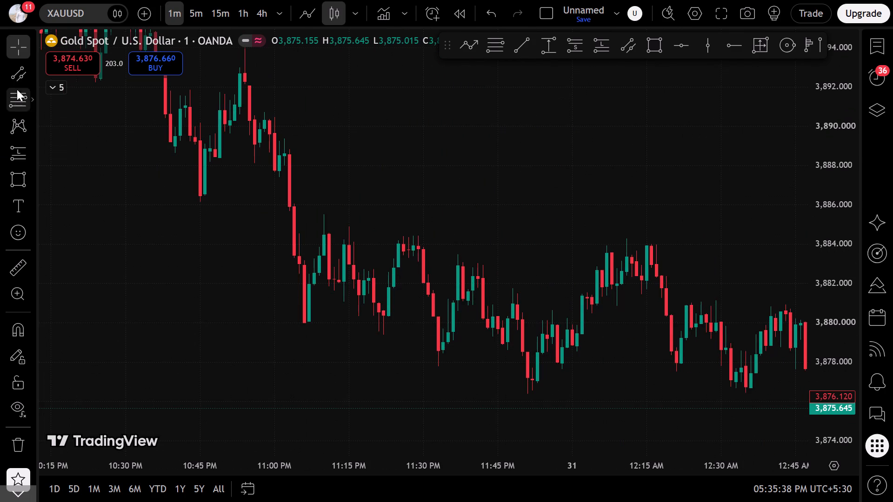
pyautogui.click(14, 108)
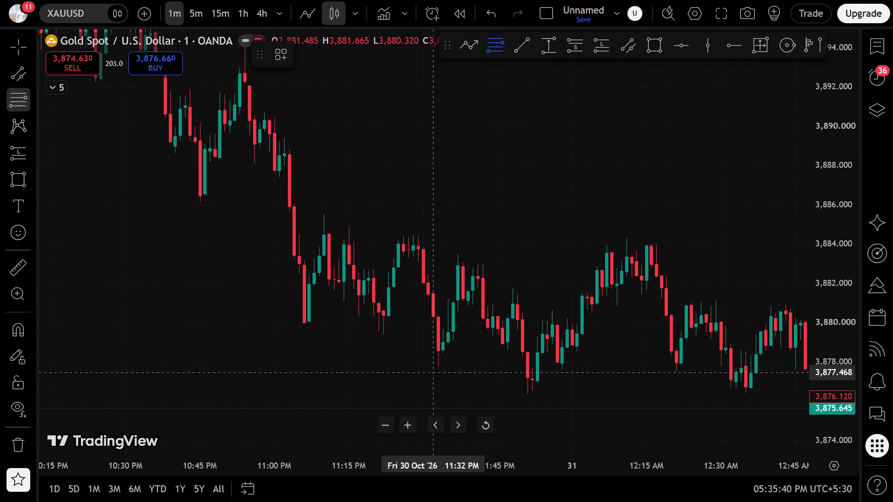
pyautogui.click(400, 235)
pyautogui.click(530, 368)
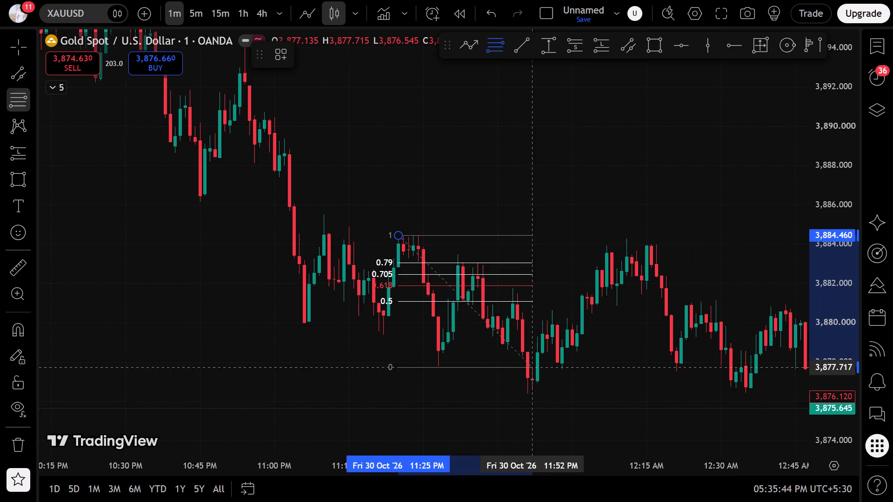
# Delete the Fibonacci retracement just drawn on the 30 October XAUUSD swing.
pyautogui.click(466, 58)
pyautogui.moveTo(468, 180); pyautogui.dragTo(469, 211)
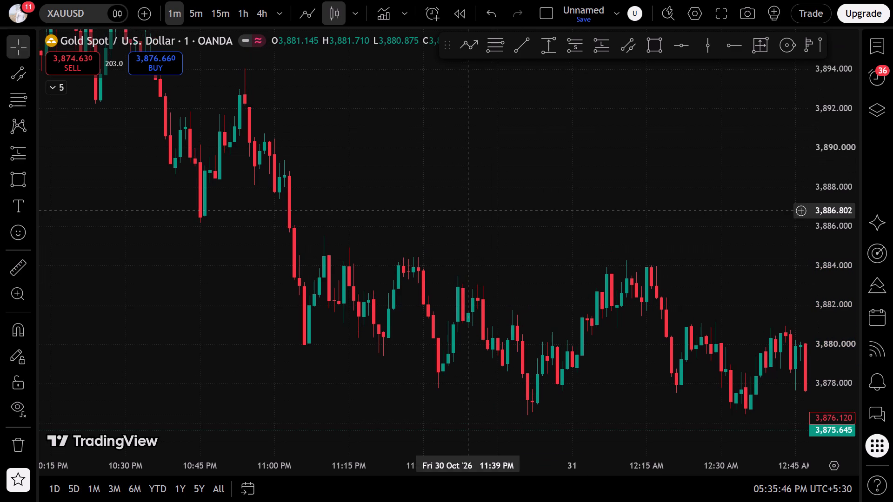
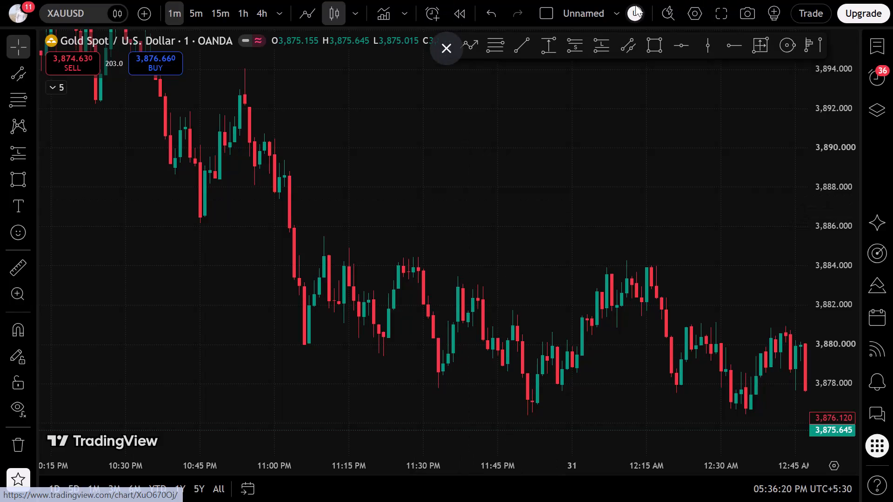
# Draw a Fibonacci retracement on XAUUSD from about 3,902.1 at 10:02 PM down to about 3,893.9 at 10:25 PM on 30 October.
pyautogui.moveTo(138, 139); pyautogui.dragTo(380, 332)
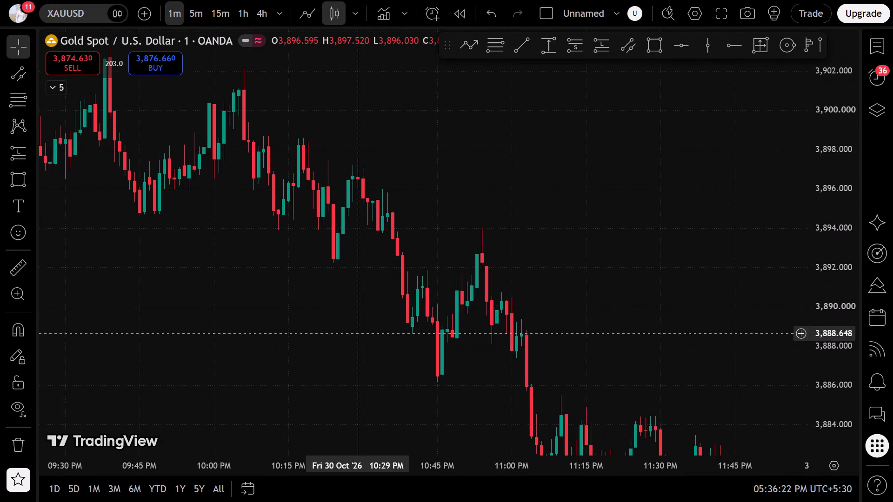
pyautogui.moveTo(153, 165); pyautogui.dragTo(172, 173)
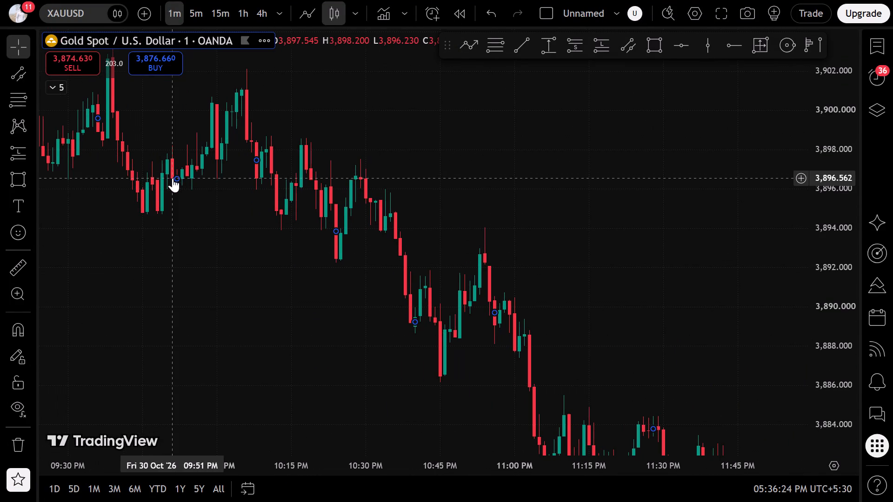
pyautogui.click(185, 195)
pyautogui.click(10, 107)
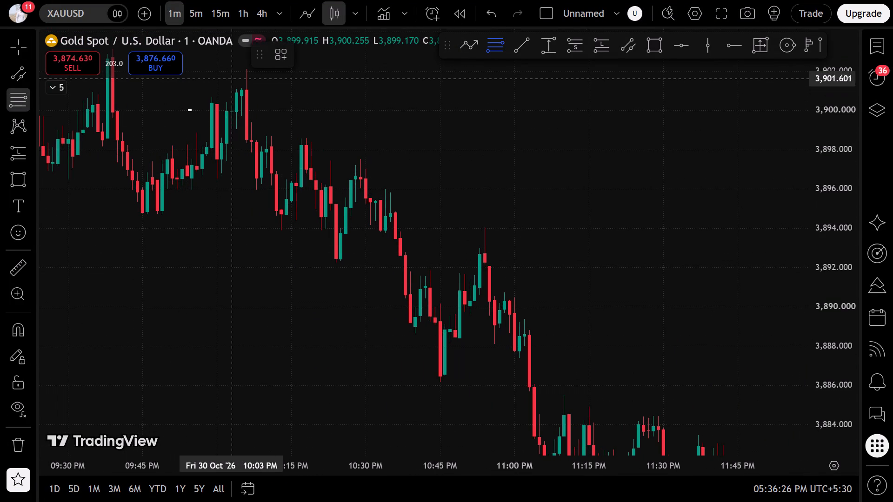
pyautogui.click(225, 69)
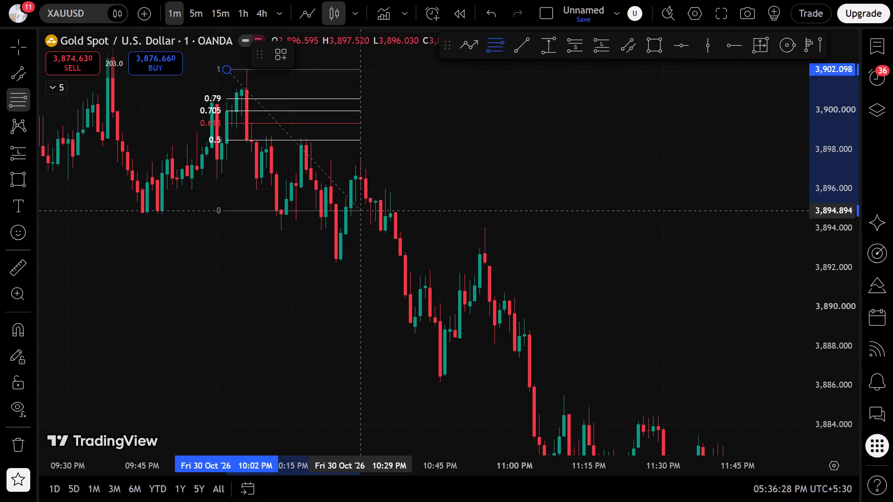
pyautogui.click(342, 229)
pyautogui.click(539, 200)
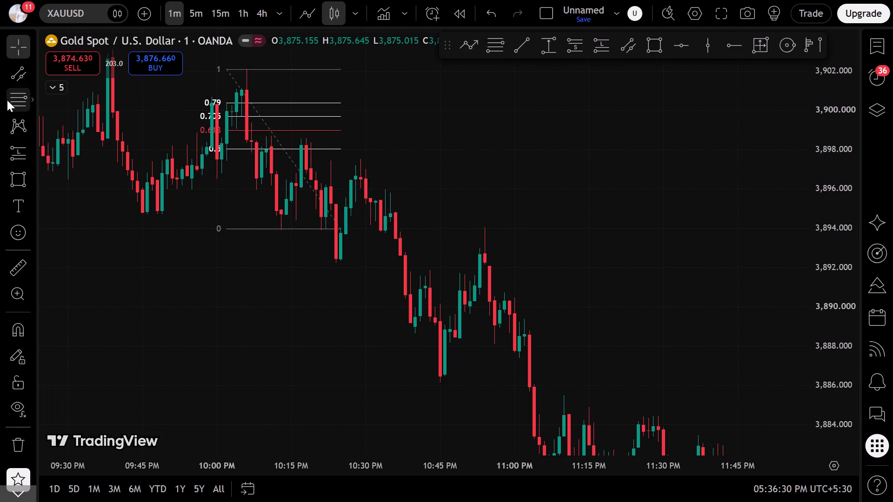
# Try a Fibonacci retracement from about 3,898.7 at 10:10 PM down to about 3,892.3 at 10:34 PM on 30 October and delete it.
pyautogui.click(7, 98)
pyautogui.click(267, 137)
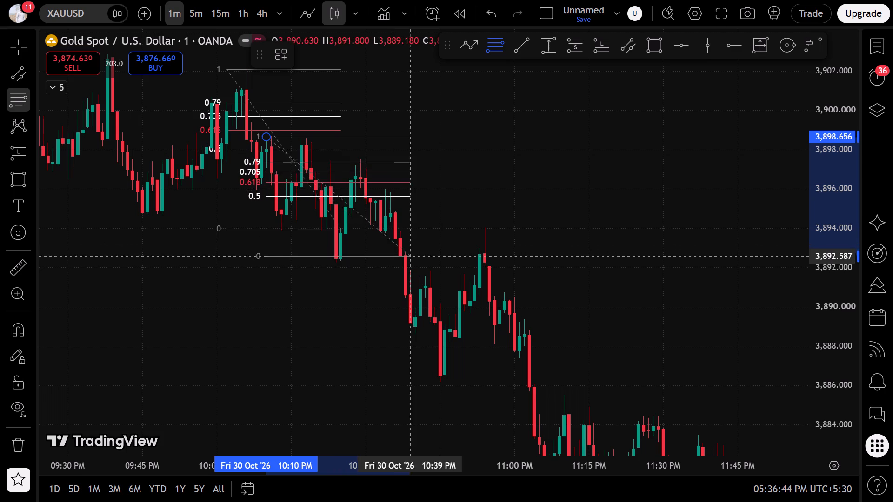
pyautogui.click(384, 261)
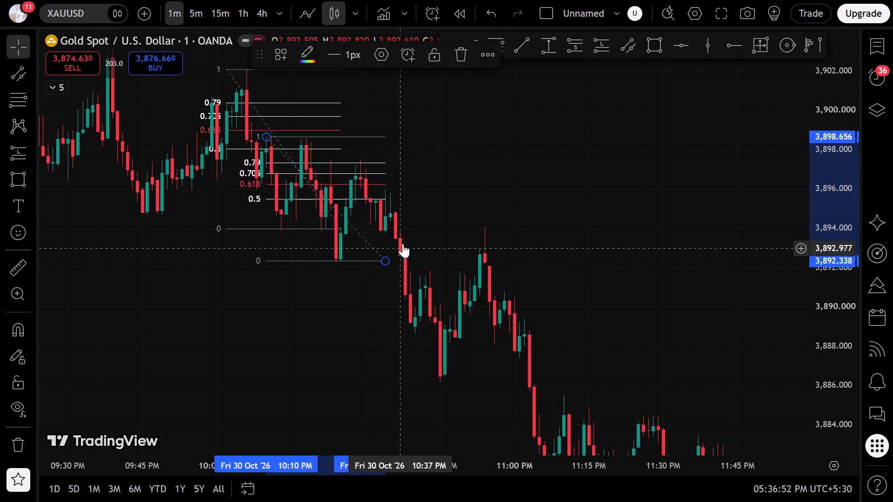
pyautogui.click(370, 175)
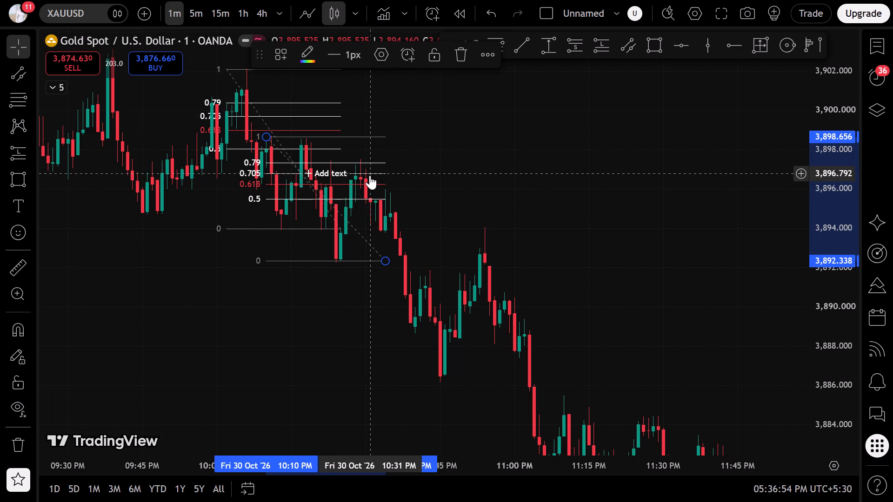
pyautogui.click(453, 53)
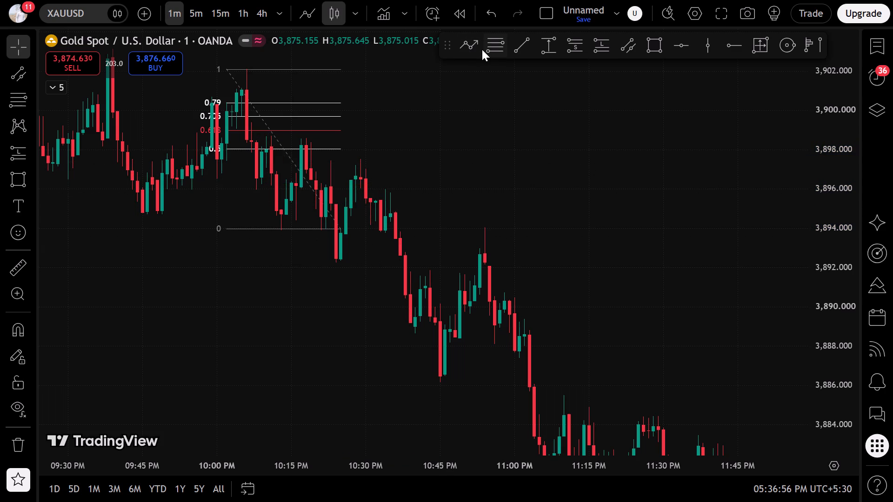
# Draw a Fibonacci retracement on XAUUSD from about 3,897.6 at 10:26 PM down to about 3,886.1 at 11:09 PM on 30 October.
pyautogui.click(482, 49)
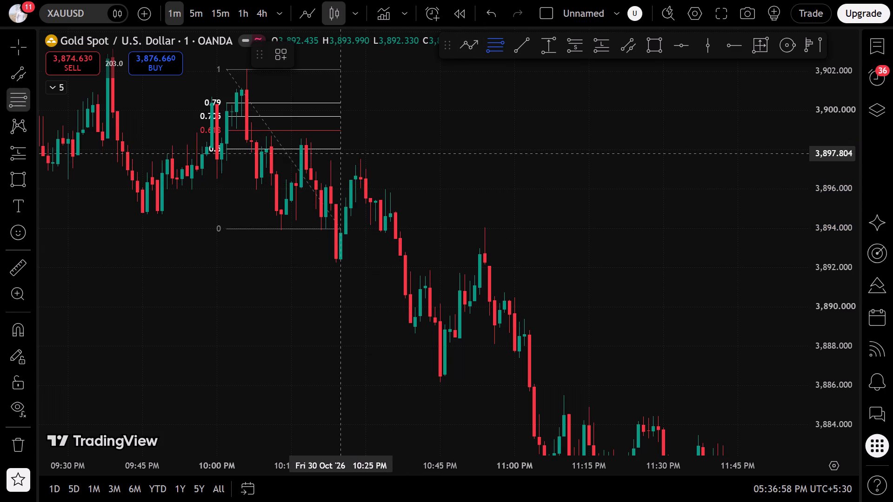
pyautogui.click(346, 159)
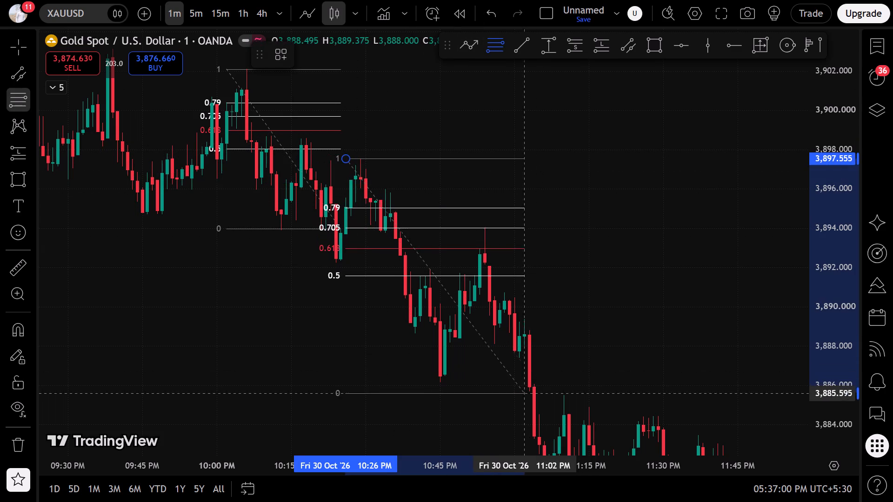
pyautogui.click(557, 383)
pyautogui.click(693, 355)
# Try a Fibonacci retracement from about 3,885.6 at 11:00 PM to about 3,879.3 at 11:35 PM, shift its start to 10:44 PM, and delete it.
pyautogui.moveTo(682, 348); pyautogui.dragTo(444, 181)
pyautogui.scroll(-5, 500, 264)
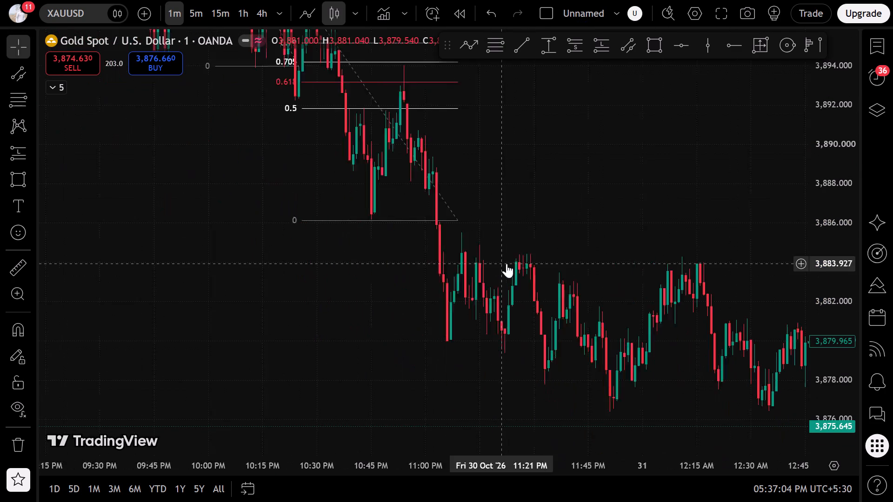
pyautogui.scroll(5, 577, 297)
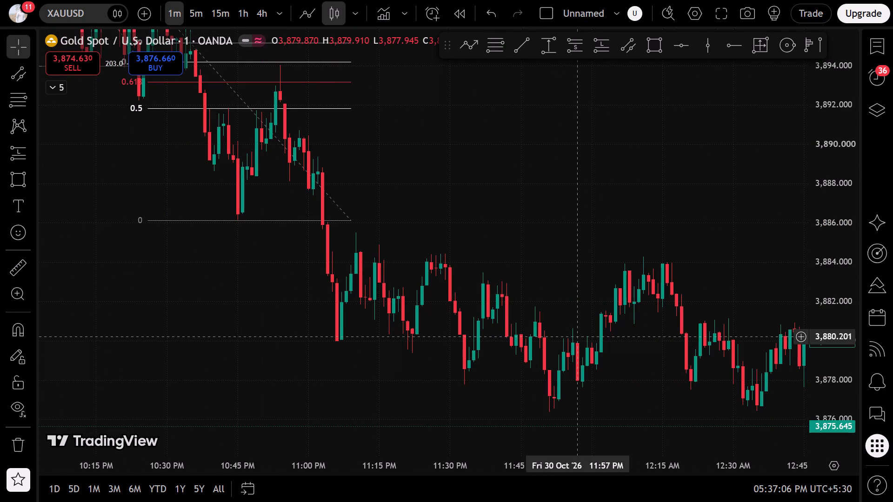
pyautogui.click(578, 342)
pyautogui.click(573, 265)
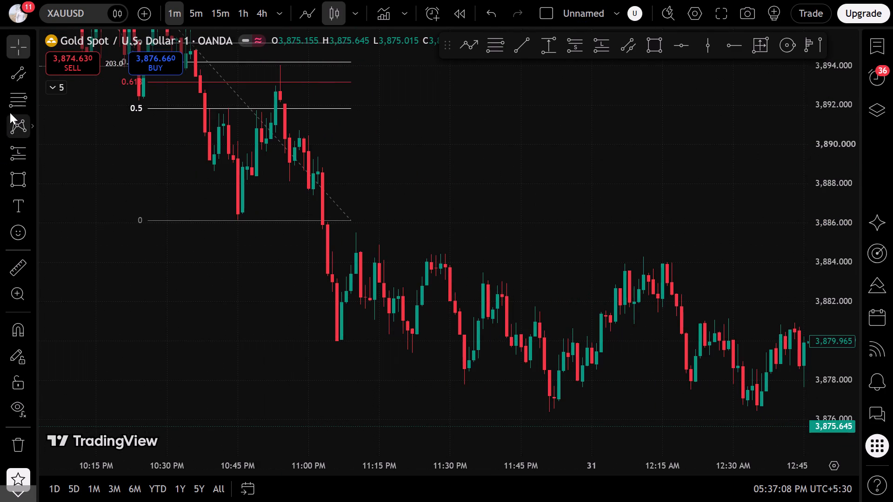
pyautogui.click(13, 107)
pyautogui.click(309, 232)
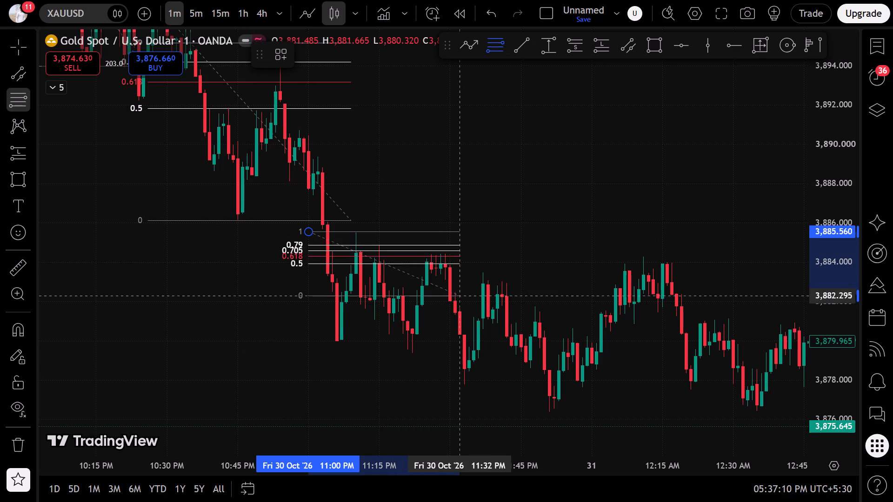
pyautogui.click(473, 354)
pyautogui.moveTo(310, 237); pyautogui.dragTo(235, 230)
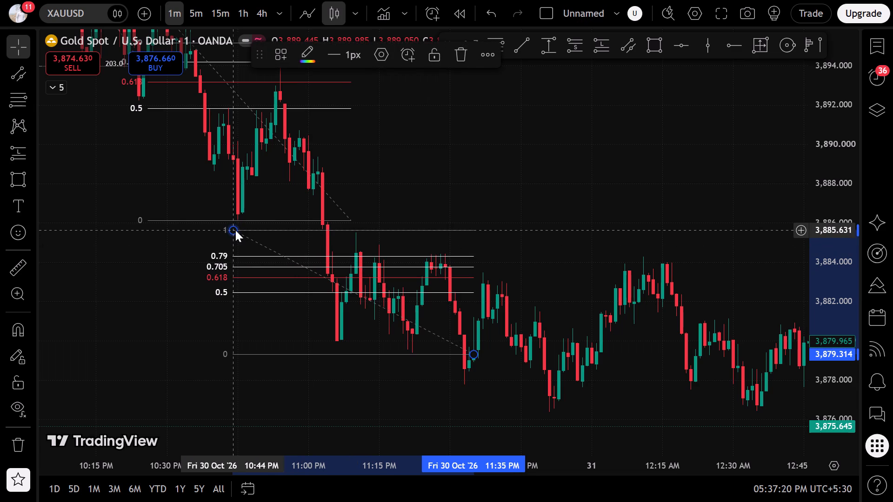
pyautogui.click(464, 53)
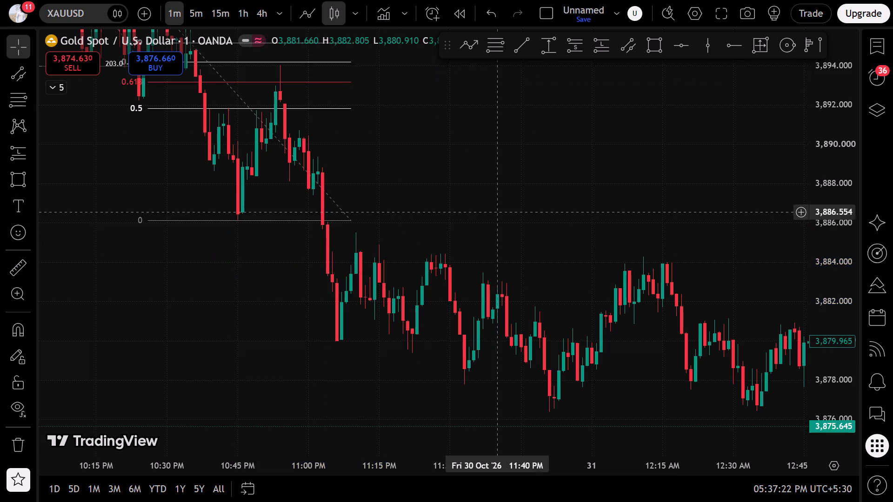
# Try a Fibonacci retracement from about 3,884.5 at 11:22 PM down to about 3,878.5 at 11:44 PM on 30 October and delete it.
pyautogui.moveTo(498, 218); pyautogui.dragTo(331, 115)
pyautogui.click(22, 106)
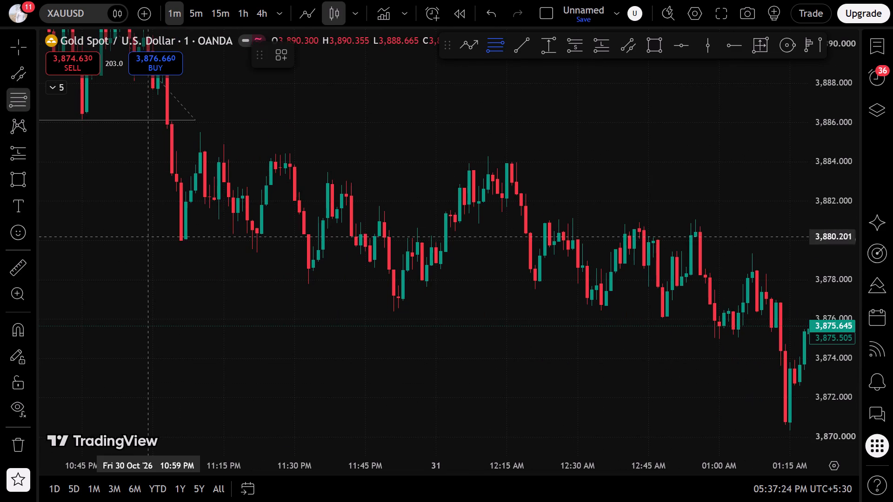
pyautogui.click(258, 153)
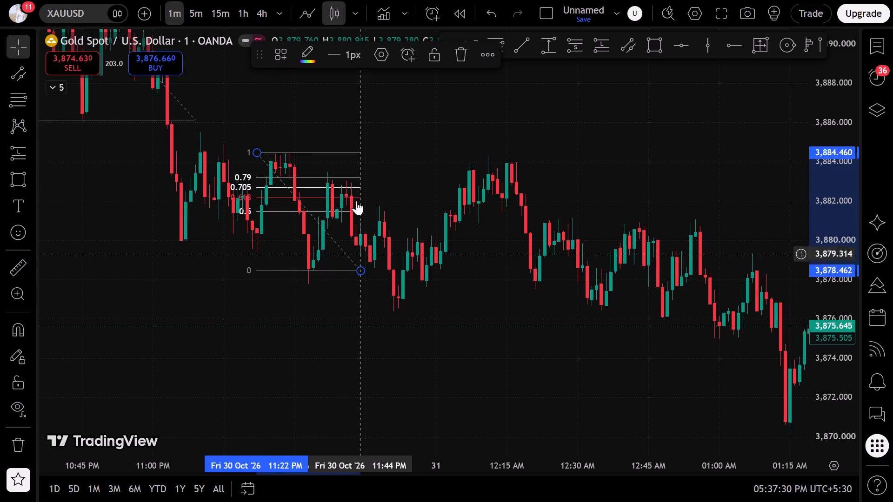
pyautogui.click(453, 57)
# Draw a Fibonacci retracement on XAUUSD from about 3,885.4 at 11:07 PM down to about 3,877.8 at 11:51 PM on 30 October.
pyautogui.moveTo(348, 218); pyautogui.dragTo(244, 211)
pyautogui.moveTo(238, 211); pyautogui.dragTo(506, 377)
pyautogui.moveTo(429, 192); pyautogui.dragTo(513, 291)
pyautogui.scroll(2, 513, 290)
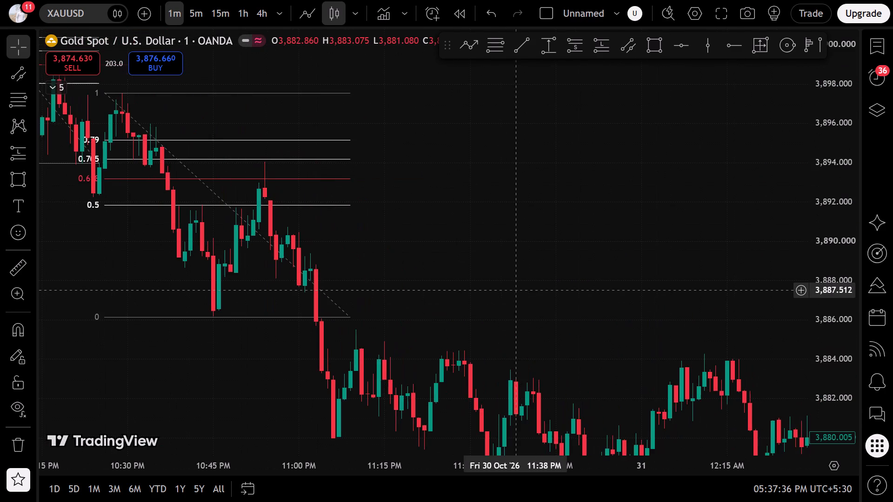
pyautogui.moveTo(479, 276); pyautogui.dragTo(416, 197)
pyautogui.moveTo(848, 125); pyautogui.dragTo(820, 216)
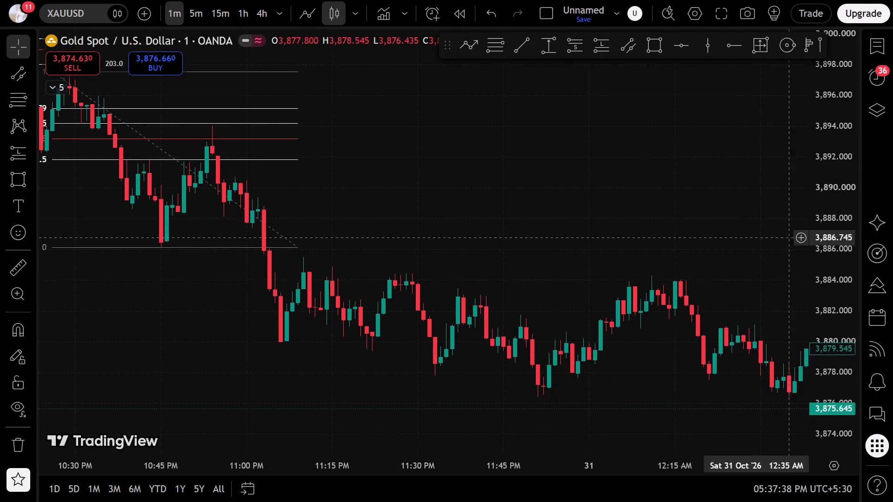
pyautogui.moveTo(540, 274); pyautogui.dragTo(464, 166)
pyautogui.moveTo(447, 193); pyautogui.dragTo(373, 256)
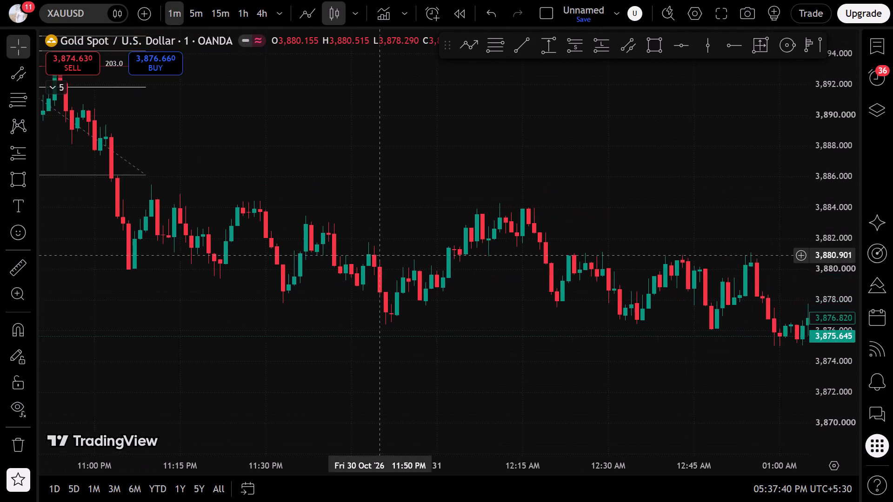
pyautogui.moveTo(373, 256); pyautogui.dragTo(373, 255)
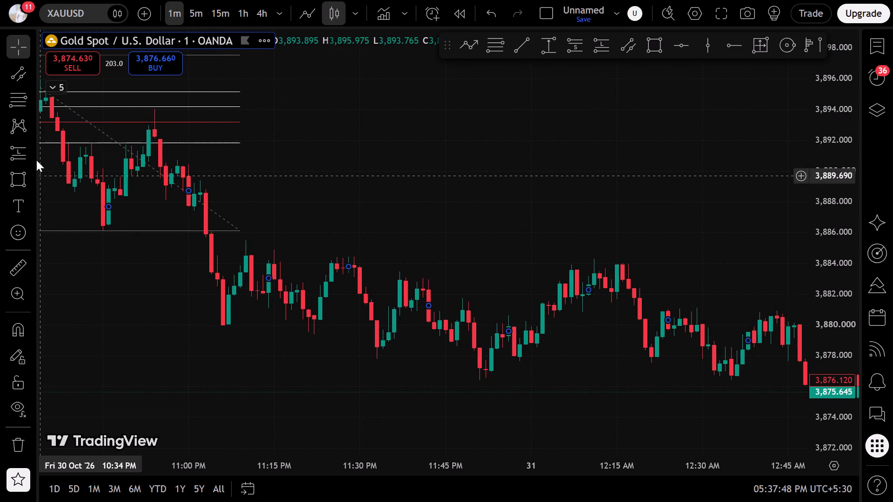
pyautogui.click(14, 106)
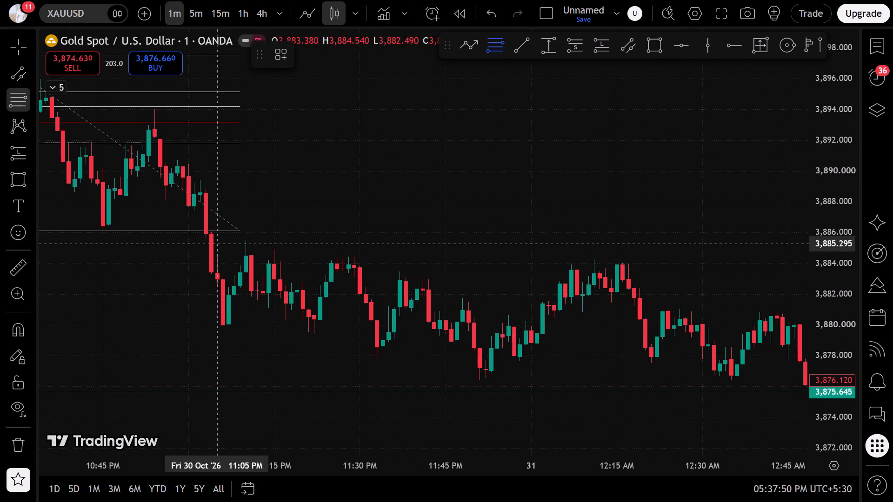
pyautogui.click(227, 242)
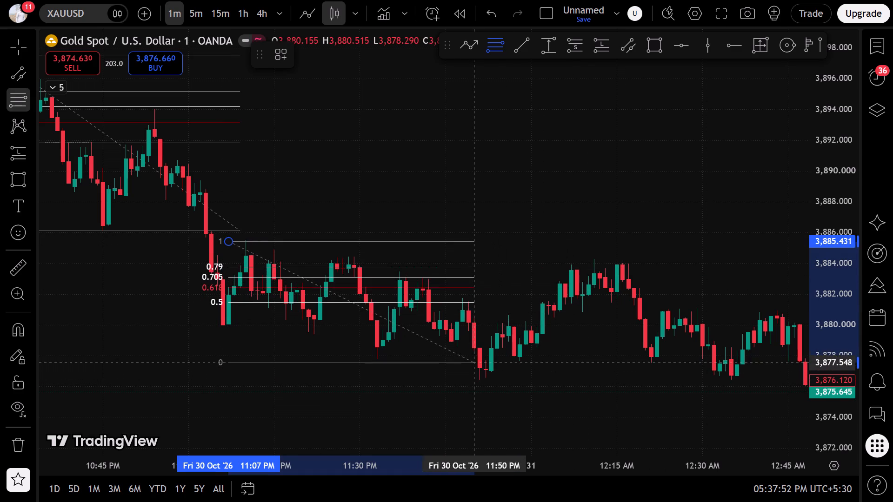
pyautogui.click(479, 358)
pyautogui.click(575, 345)
# Examine the 1-minute XAUUSD price action around the drawn Fibonacci retracements from 30 October through the latest candles.
pyautogui.moveTo(575, 345); pyautogui.dragTo(68, 239)
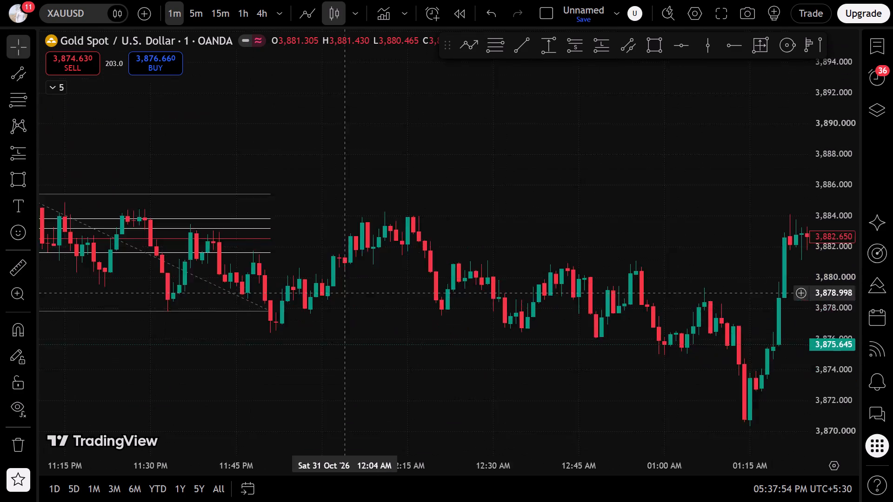
pyautogui.moveTo(68, 239); pyautogui.dragTo(67, 239)
pyautogui.scroll(-2, 87, 258)
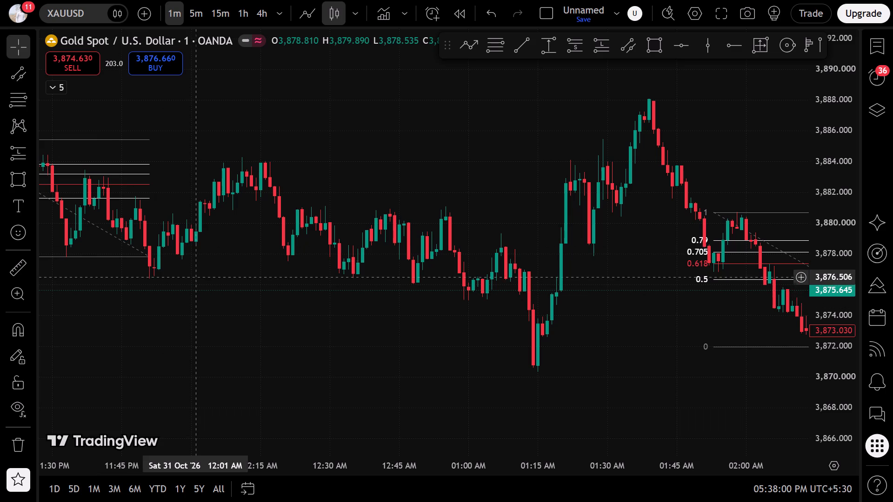
pyautogui.scroll(-6, 206, 261)
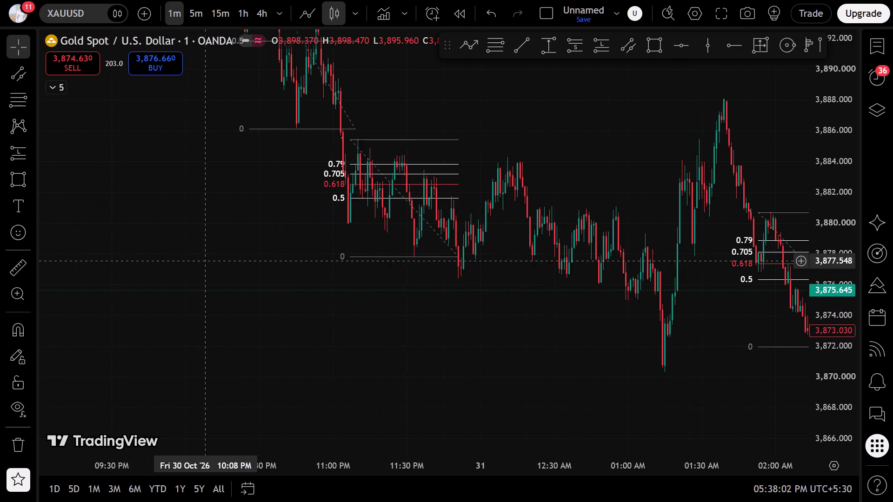
pyautogui.moveTo(156, 186); pyautogui.dragTo(362, 443)
pyautogui.scroll(-5, 346, 302)
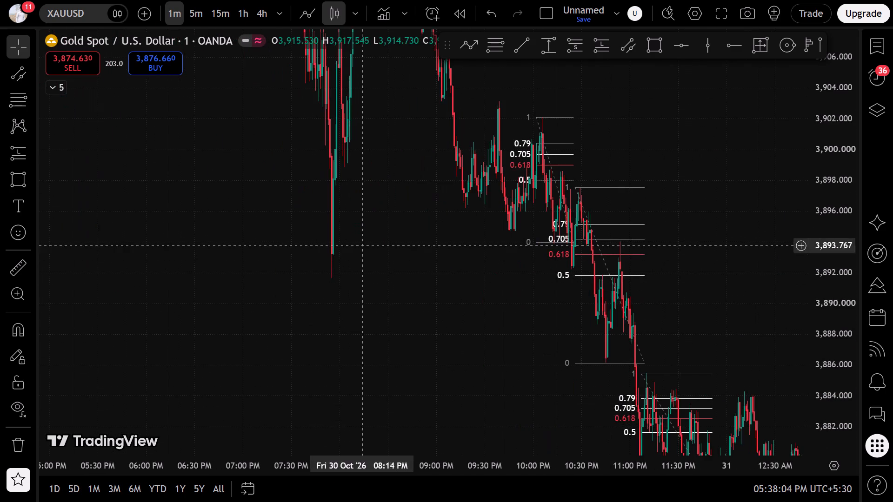
pyautogui.moveTo(368, 250); pyautogui.dragTo(215, 177)
pyautogui.scroll(11, 275, 295)
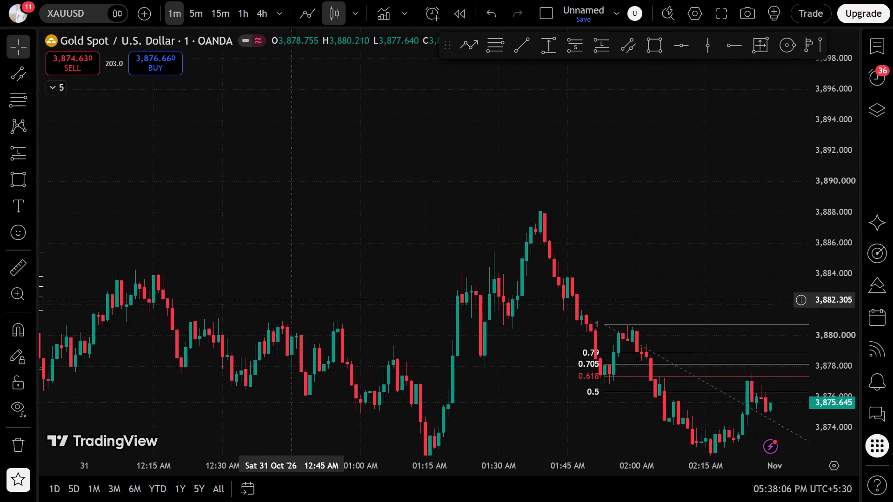
pyautogui.moveTo(300, 312); pyautogui.dragTo(259, 200)
pyautogui.moveTo(271, 268); pyautogui.dragTo(207, 242)
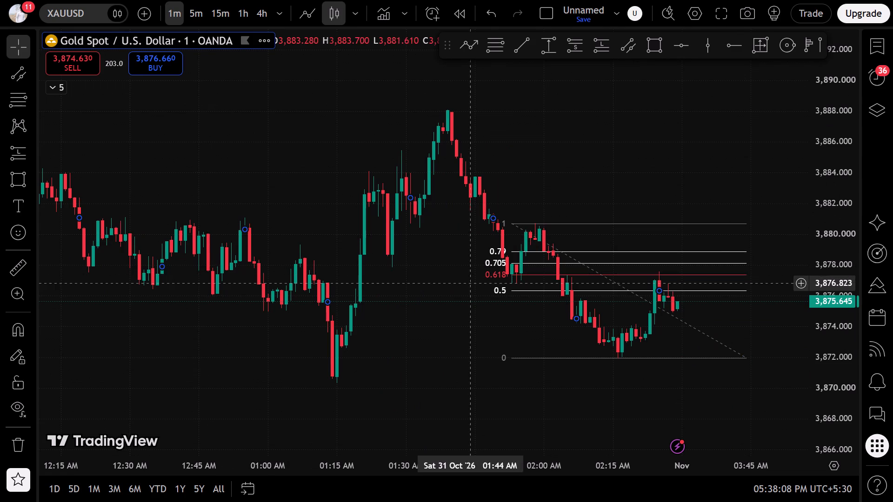
pyautogui.scroll(-2, 244, 176)
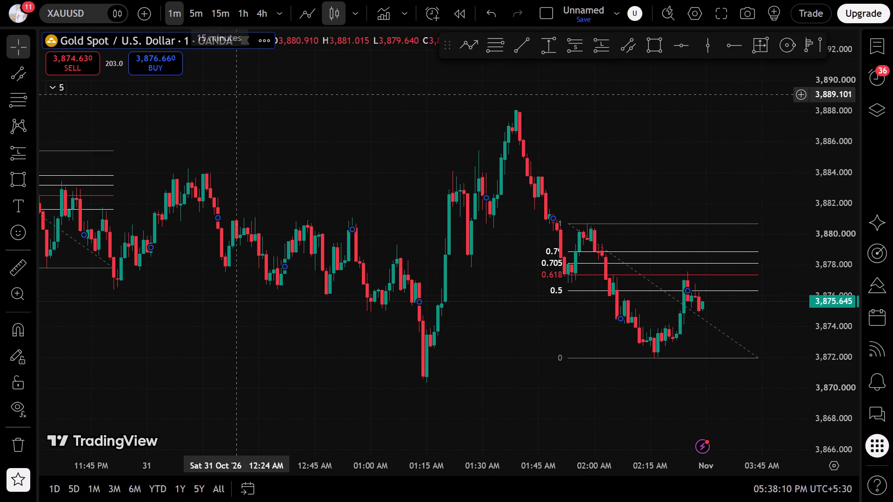
# Switch the chart to EURUSD and set it to the 15-minute timeframe.
pyautogui.press('Down')
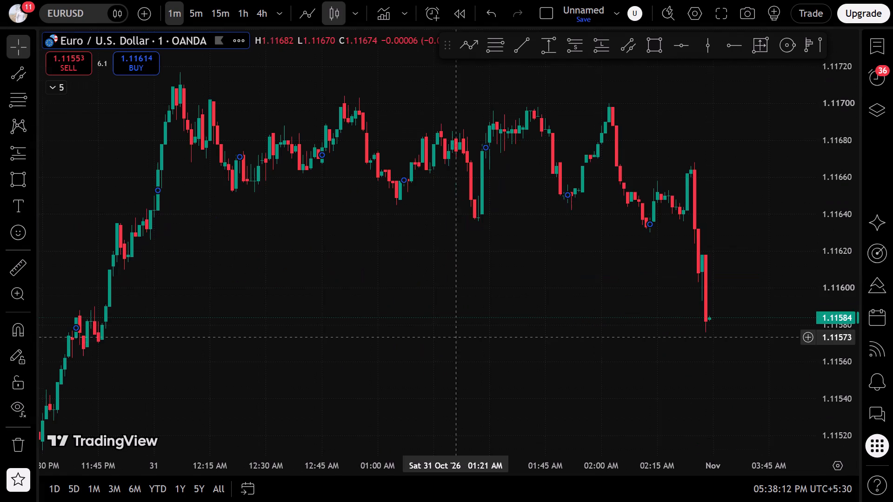
pyautogui.scroll(-10, 436, 326)
pyautogui.click(217, 14)
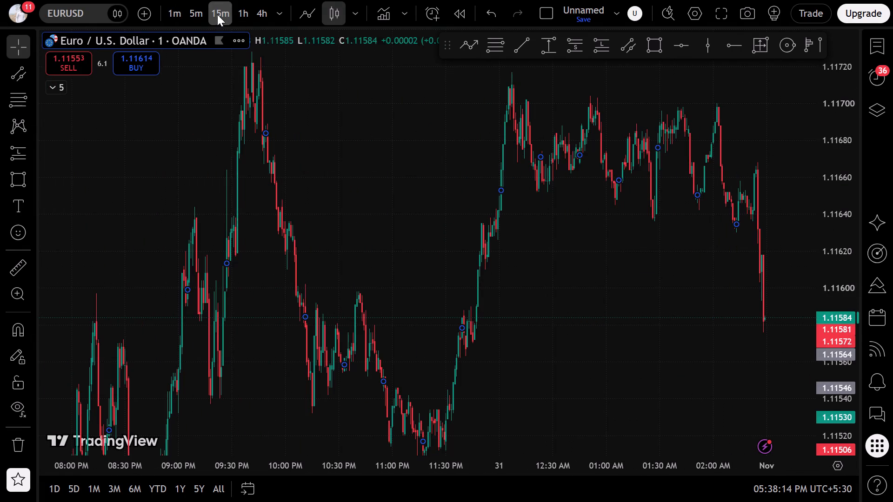
pyautogui.moveTo(482, 428); pyautogui.dragTo(485, 424)
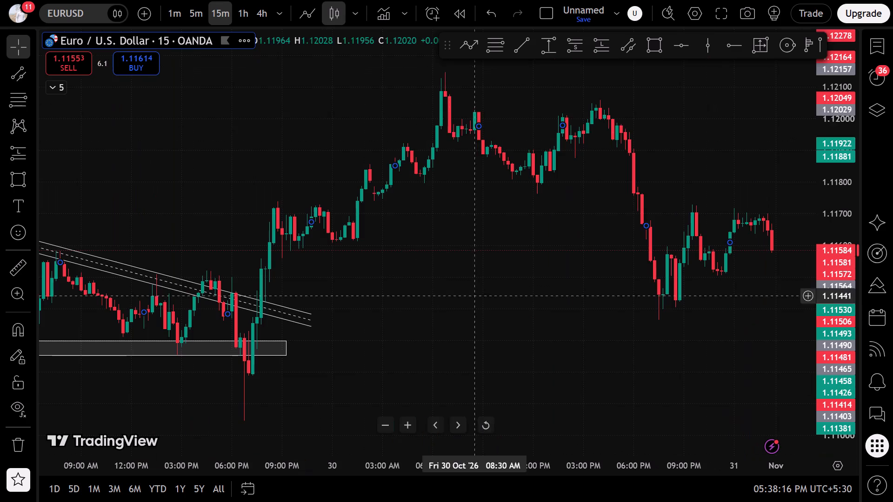
# Exit full-screen mode.
pyautogui.click(454, 46)
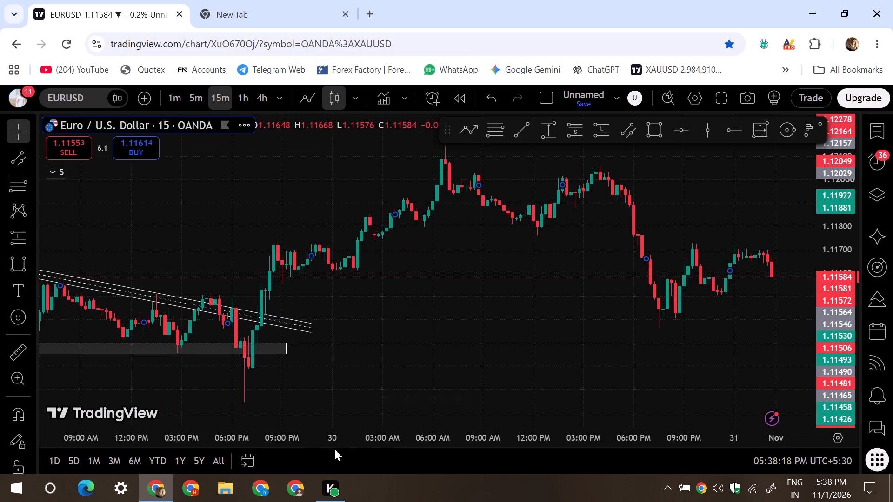
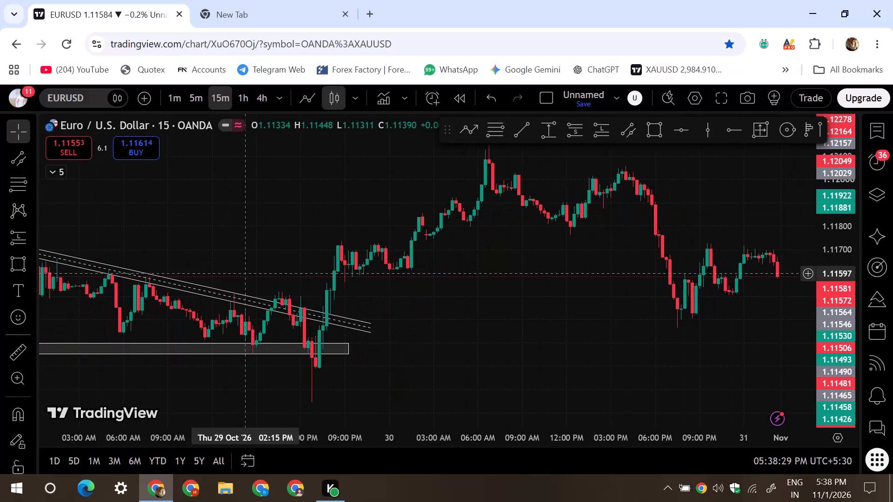
# Look over the recent 15-minute price action on EURUSD and on USDJPY.
pyautogui.scroll(-2, 381, 280)
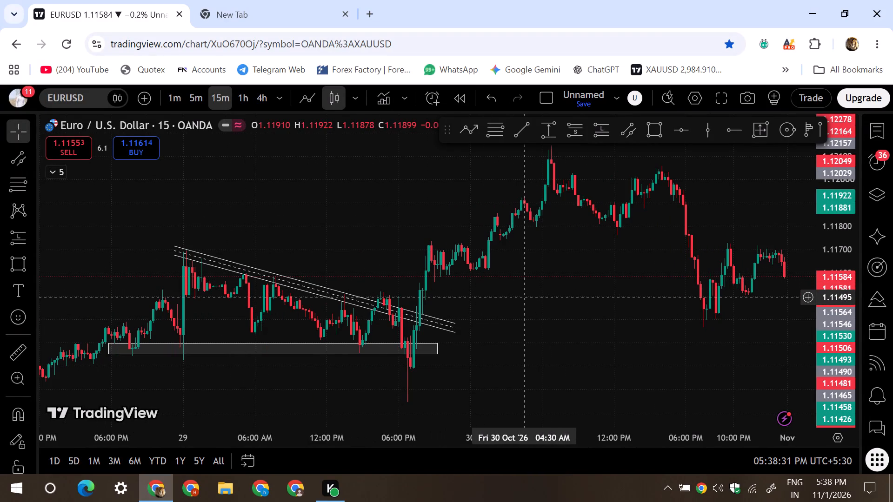
pyautogui.scroll(-6, 519, 288)
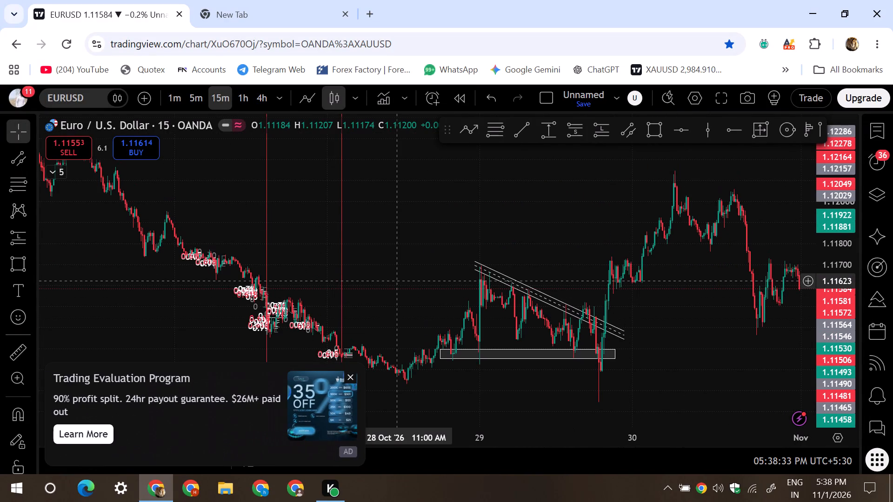
pyautogui.press('Down')
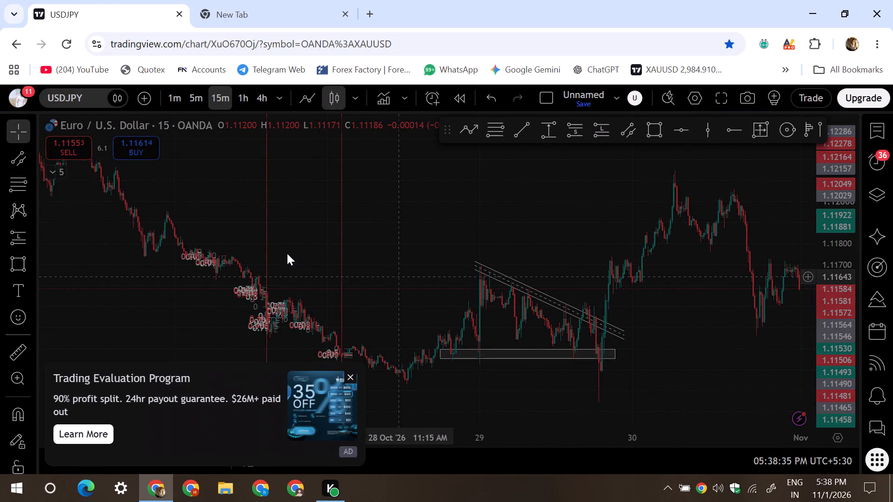
pyautogui.click(356, 374)
pyautogui.click(354, 374)
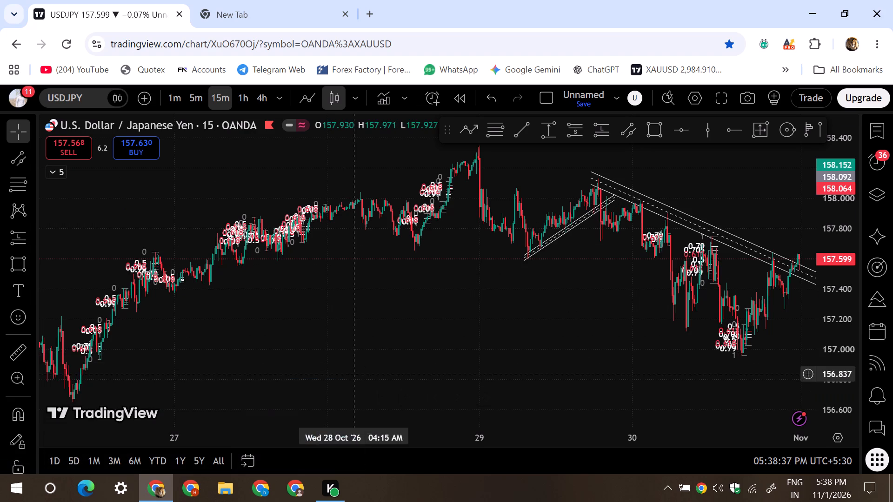
pyautogui.scroll(7, 440, 301)
pyautogui.scroll(2, 467, 271)
# Switch the chart to USDCHF and set it to the 1-minute timeframe.
pyautogui.press('Down')
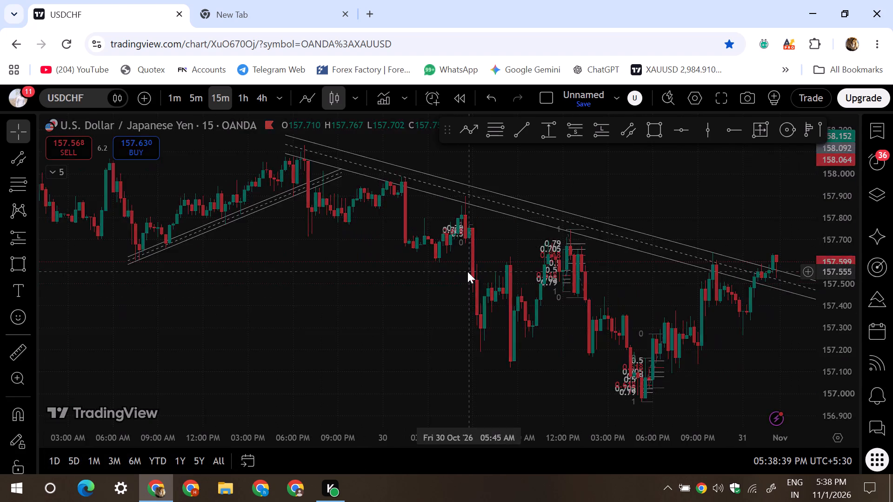
pyautogui.scroll(-4, 468, 271)
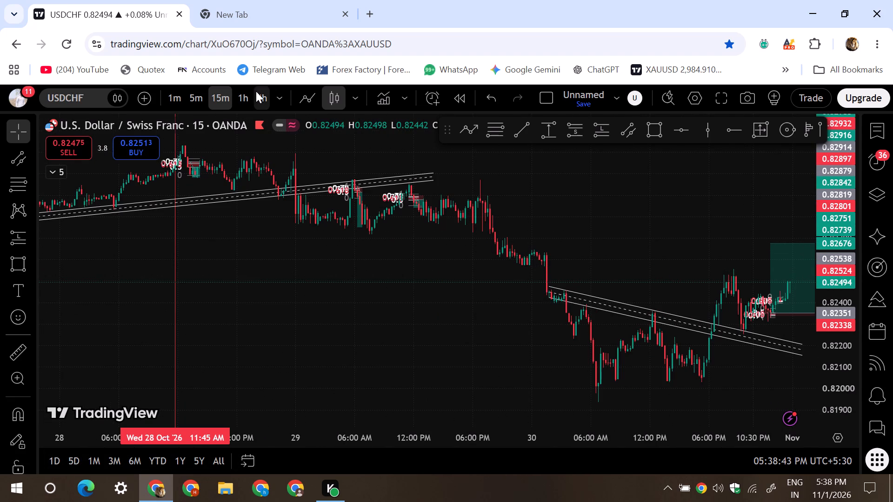
pyautogui.click(169, 99)
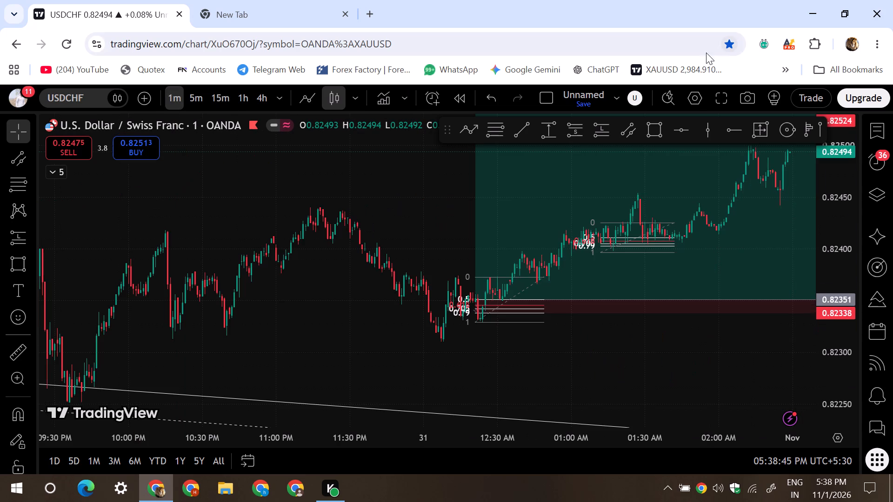
# Put the browser into full-screen mode.
pyautogui.click(883, 44)
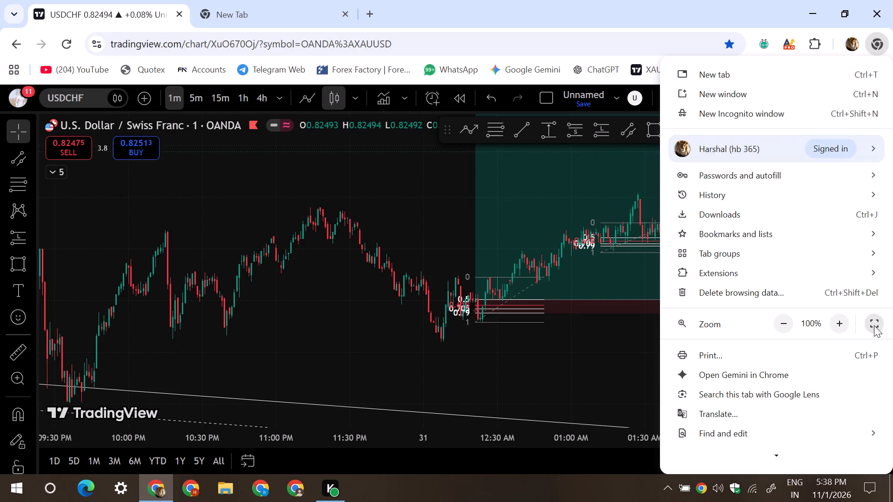
pyautogui.click(873, 321)
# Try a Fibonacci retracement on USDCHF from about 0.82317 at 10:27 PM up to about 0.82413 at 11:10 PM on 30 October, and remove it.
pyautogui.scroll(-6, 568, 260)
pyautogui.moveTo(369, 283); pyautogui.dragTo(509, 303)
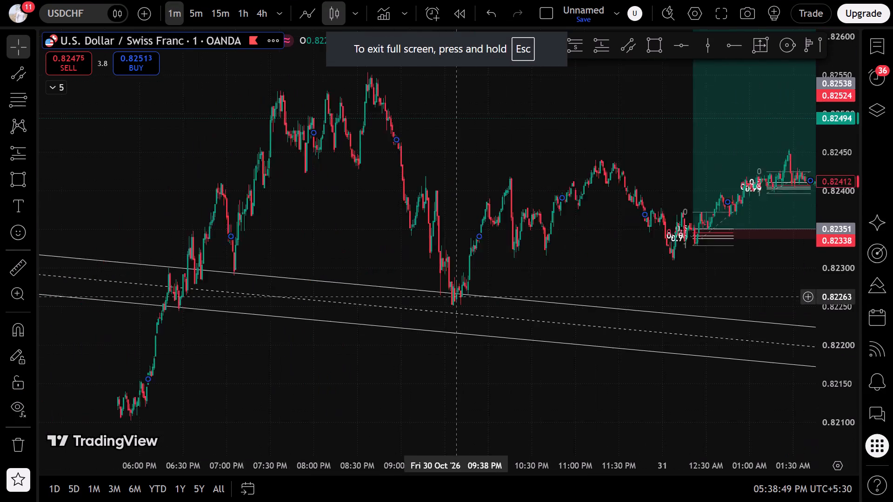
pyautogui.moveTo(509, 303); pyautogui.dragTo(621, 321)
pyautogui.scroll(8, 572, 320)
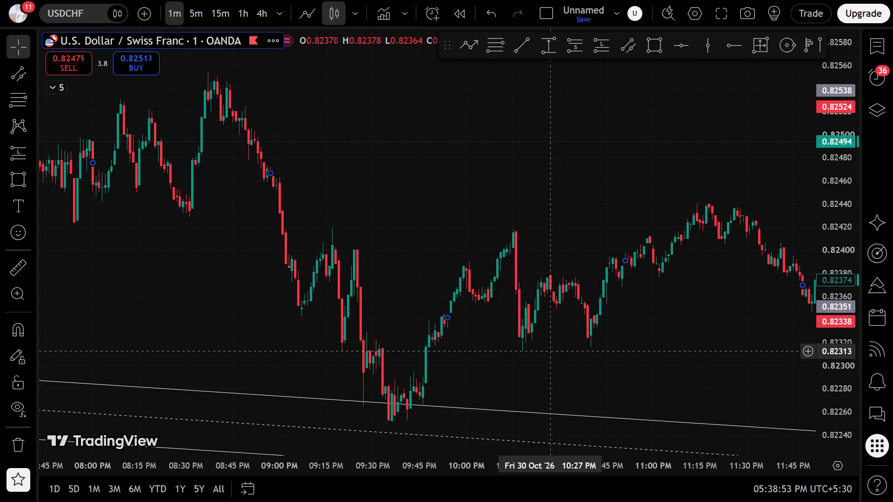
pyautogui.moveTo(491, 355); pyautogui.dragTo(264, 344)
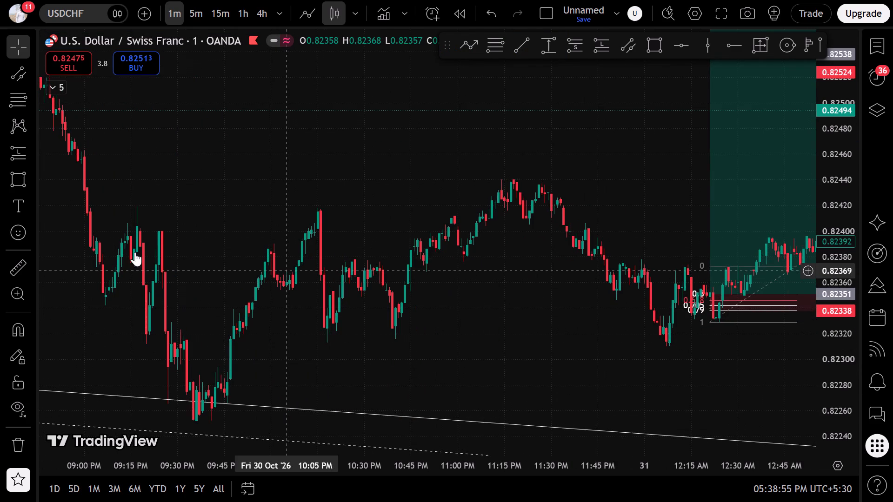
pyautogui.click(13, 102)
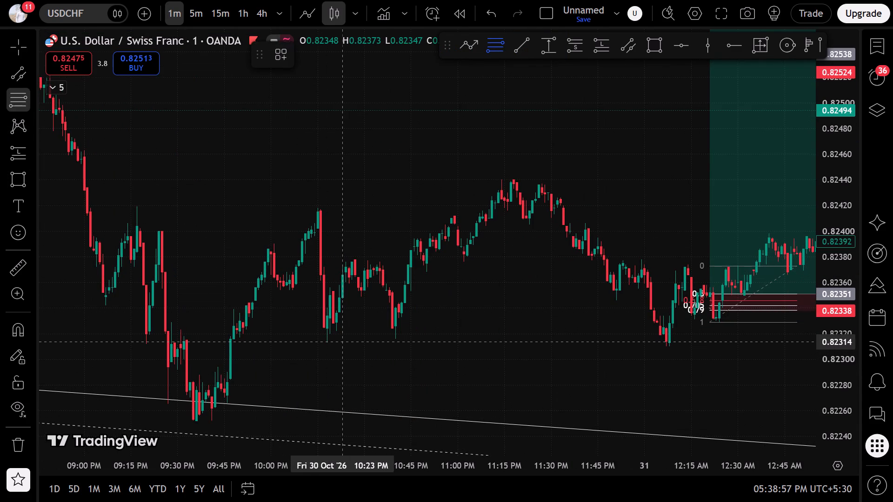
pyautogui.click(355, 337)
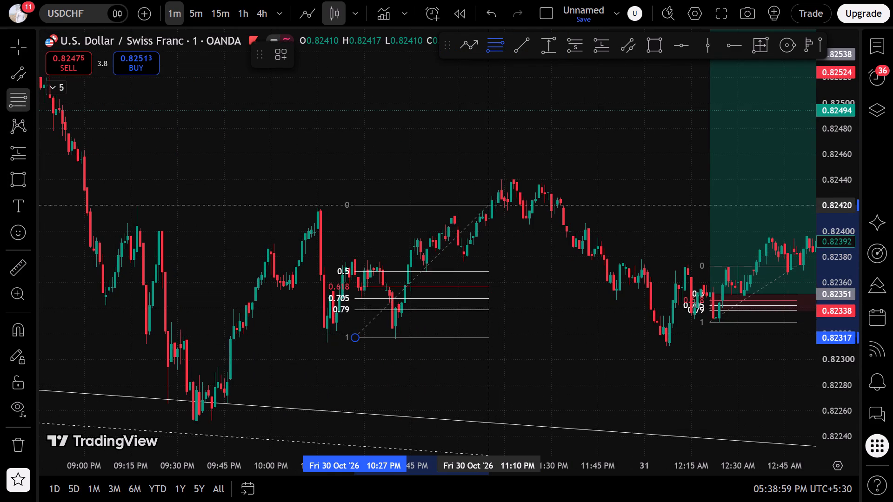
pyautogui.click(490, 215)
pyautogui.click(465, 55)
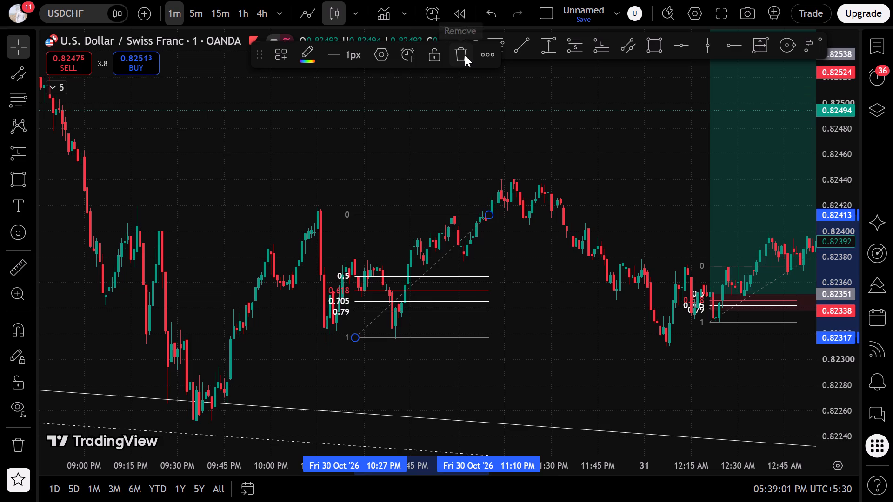
# Draw a Fibonacci retracement on USDCHF from about 0.82376 at 10:55 PM up to about 0.8244 at 11:31 PM on 30 October.
pyautogui.click(0, 93)
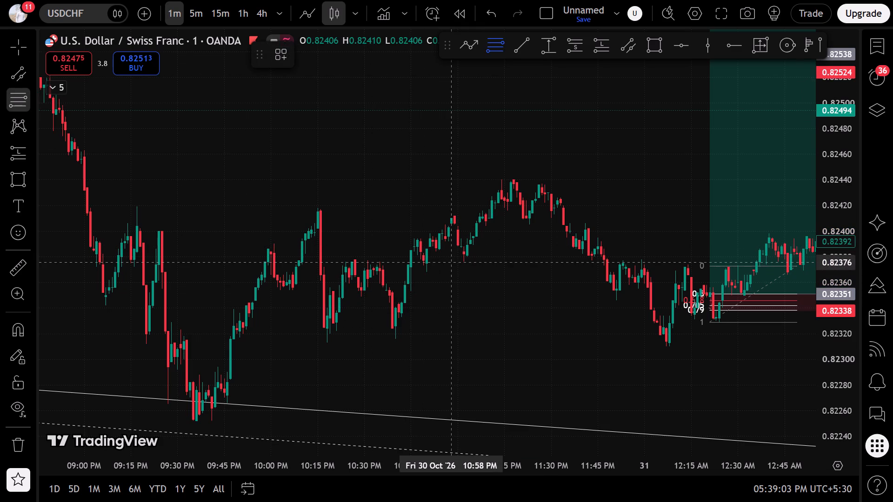
pyautogui.click(442, 262)
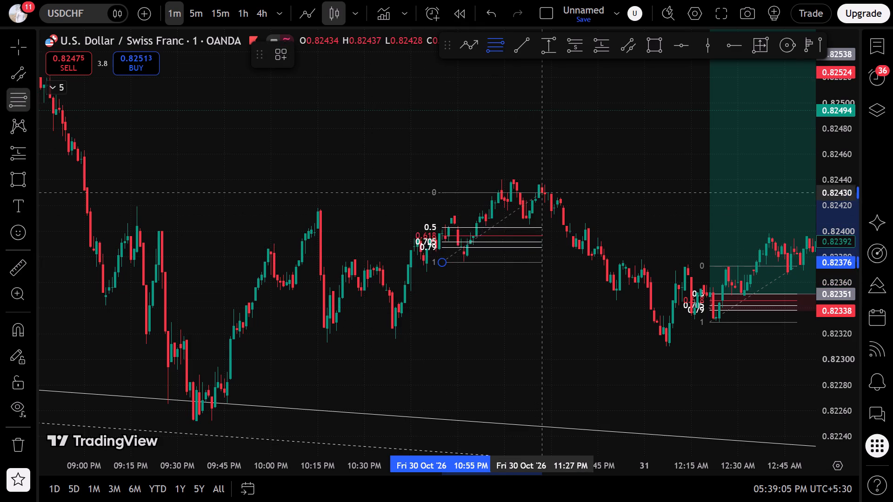
pyautogui.click(554, 179)
pyautogui.click(622, 347)
# Delete the old long position with its entry at 0.82351 from the USDCHF chart.
pyautogui.moveTo(622, 348); pyautogui.dragTo(302, 314)
pyautogui.click(593, 343)
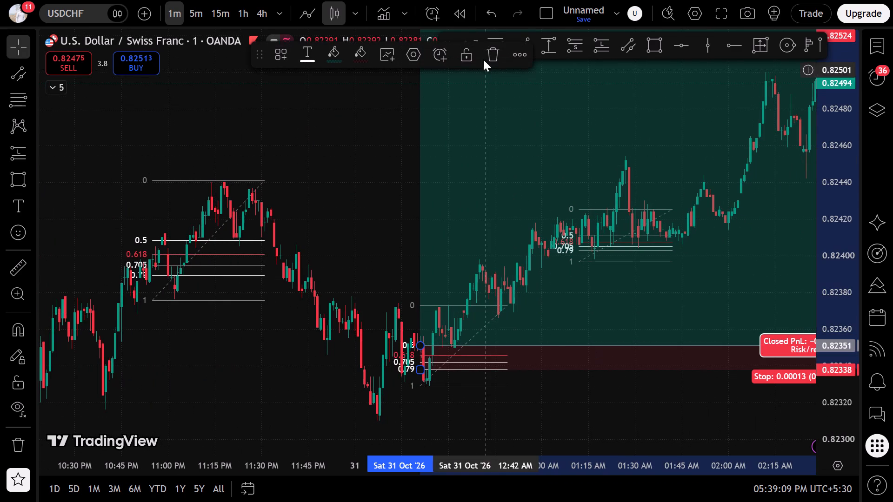
pyautogui.moveTo(369, 225); pyautogui.dragTo(0, 211)
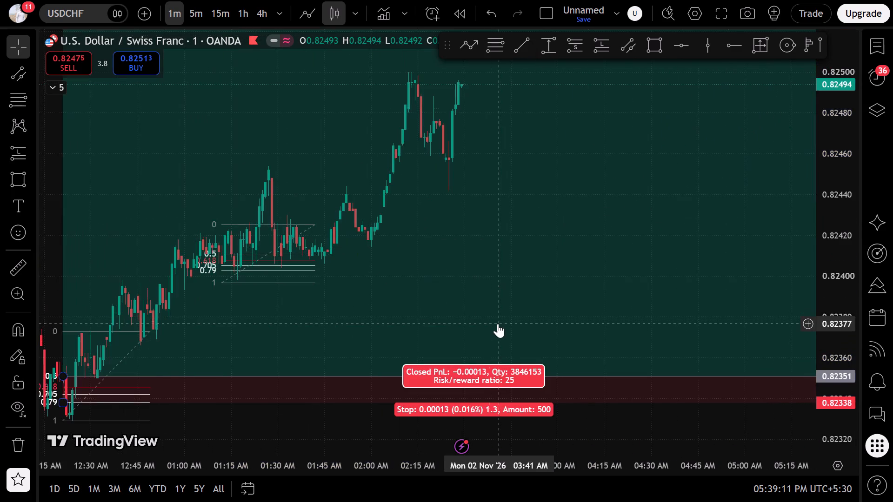
pyautogui.scroll(-7, 498, 324)
pyautogui.moveTo(618, 391); pyautogui.dragTo(361, 369)
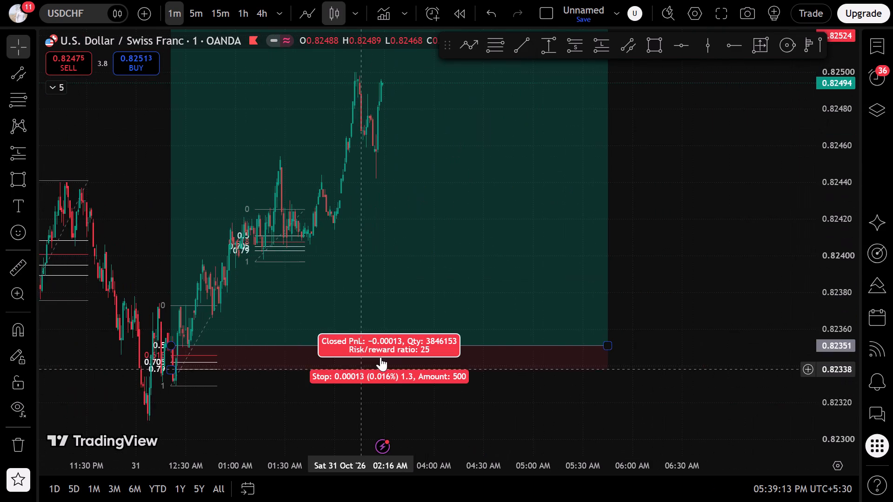
pyautogui.scroll(-2, 398, 347)
pyautogui.click(436, 247)
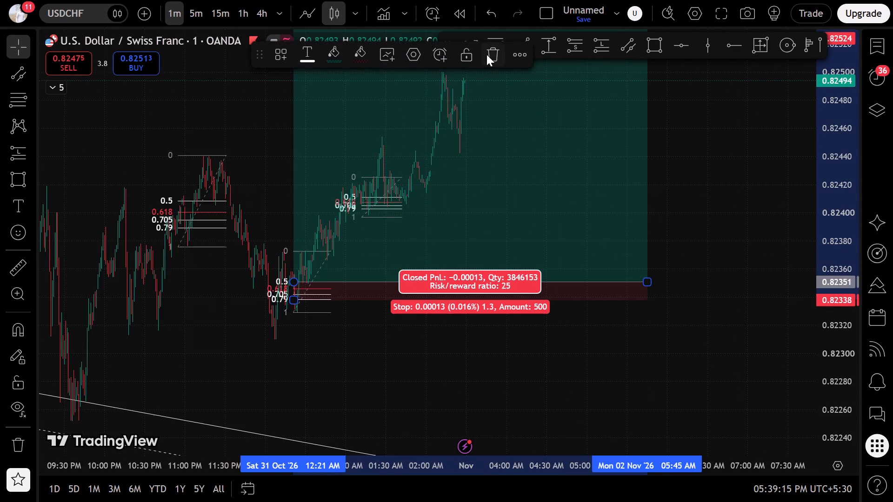
pyautogui.click(495, 57)
# Delete the two old Fibonacci retracements from the early hours of 31 October on USDCHF.
pyautogui.moveTo(410, 207); pyautogui.dragTo(407, 213)
pyautogui.click(379, 210)
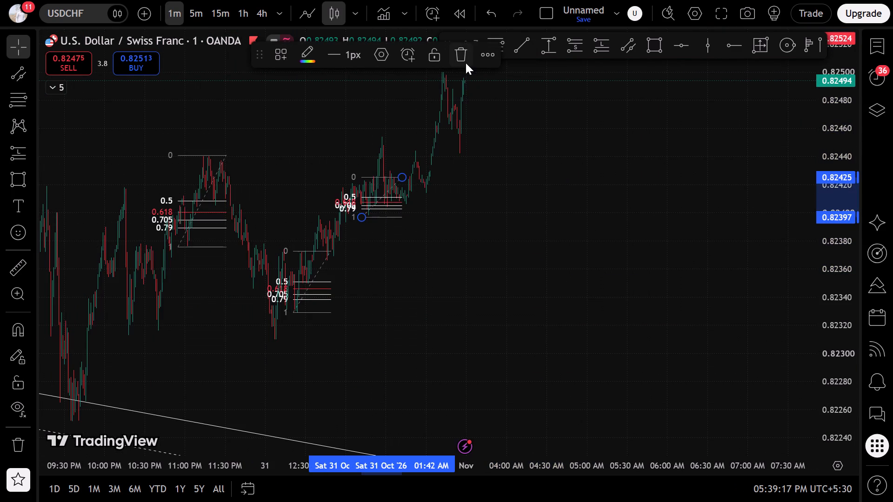
pyautogui.click(466, 63)
pyautogui.click(307, 293)
pyautogui.click(460, 51)
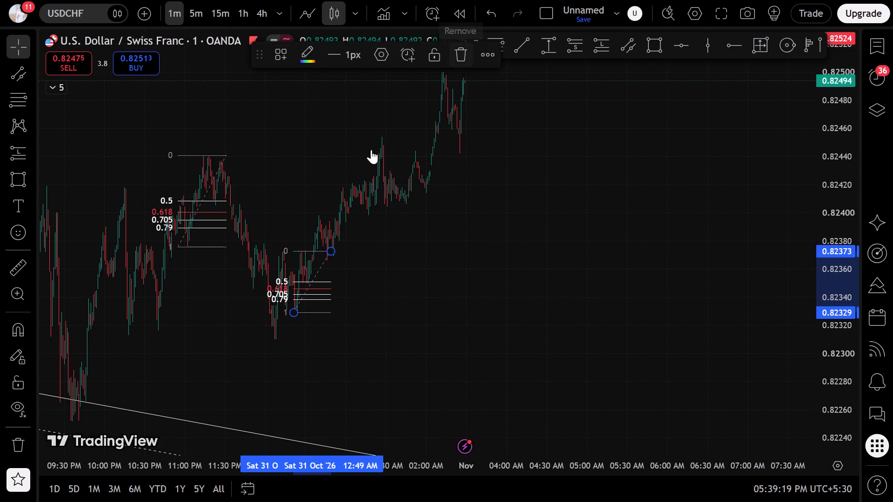
# Draw a Fibonacci retracement on USDCHF from about 0.8233 at 12:21 AM up to about 0.82373 at 12:34 AM on 31 October.
pyautogui.moveTo(316, 217); pyautogui.dragTo(565, 284)
pyautogui.scroll(13, 565, 284)
pyautogui.moveTo(138, 284); pyautogui.dragTo(481, 246)
pyautogui.scroll(3, 479, 249)
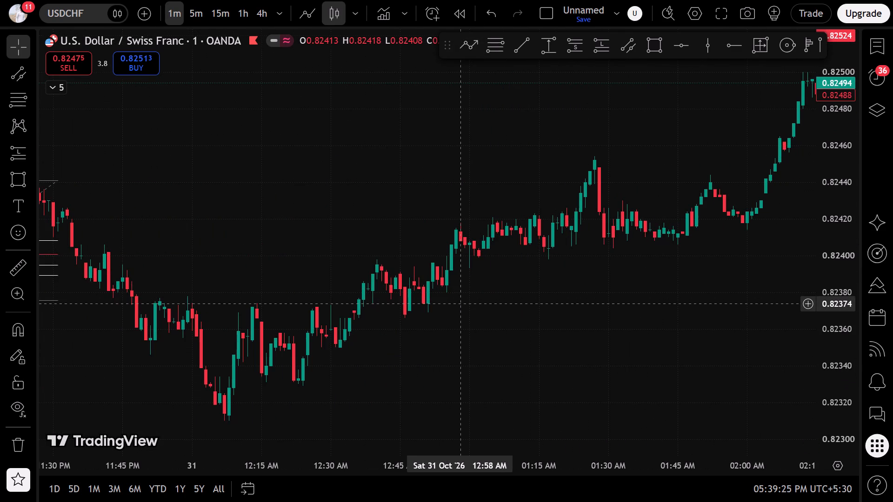
pyautogui.click(17, 113)
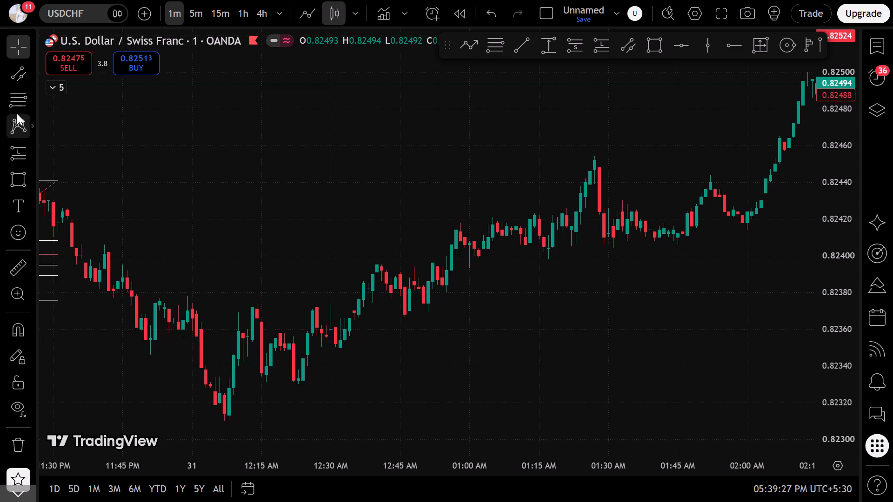
pyautogui.click(19, 97)
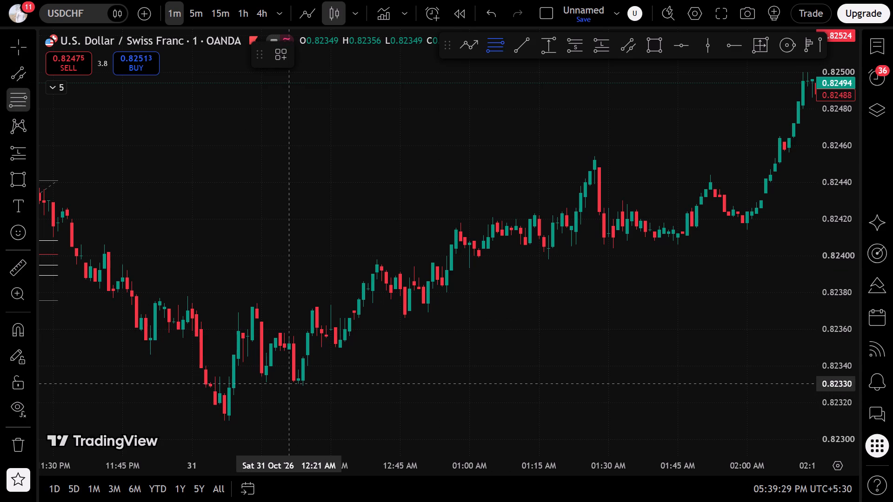
pyautogui.moveTo(288, 384); pyautogui.dragTo(296, 381)
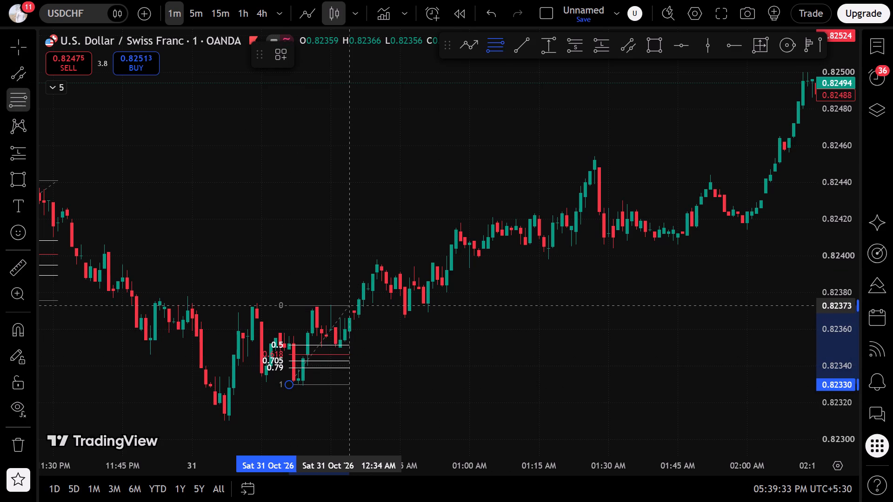
pyautogui.click(348, 306)
# Draw a Fibonacci retracement on USDCHF from about 0.8235 at 12:31 AM up to about 0.82398 at 12:51 AM on 31 October.
pyautogui.click(10, 88)
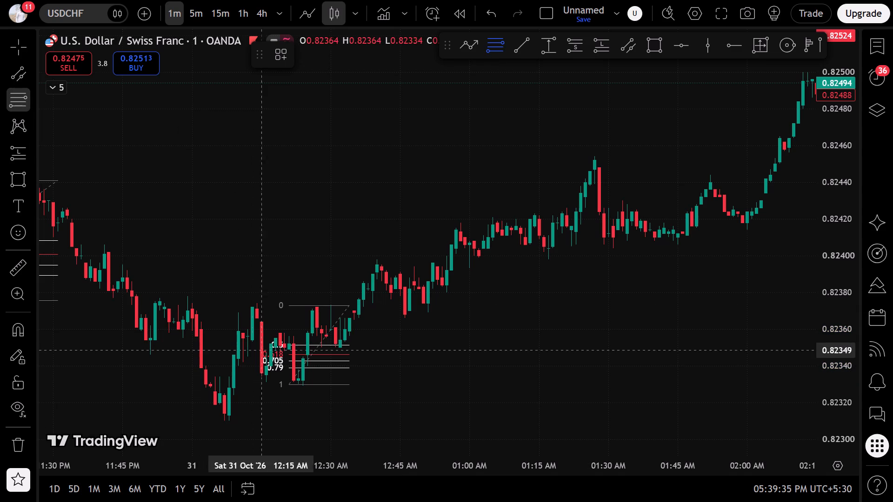
pyautogui.click(337, 348)
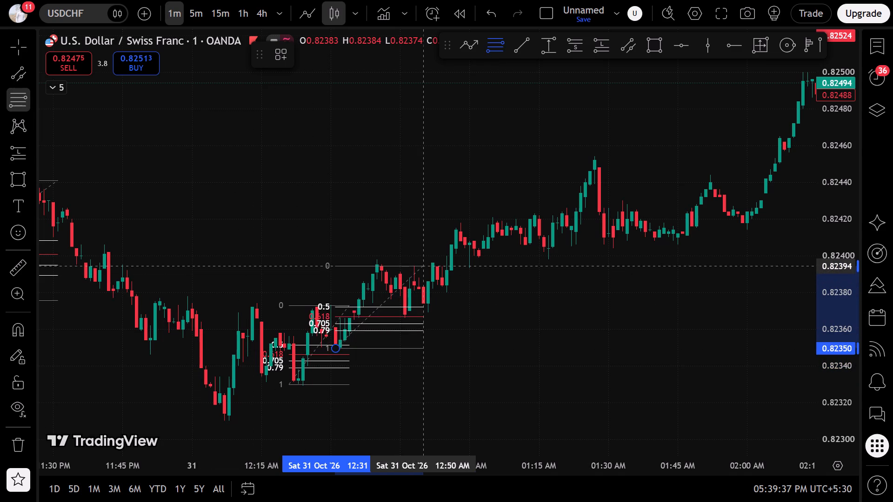
pyautogui.click(427, 259)
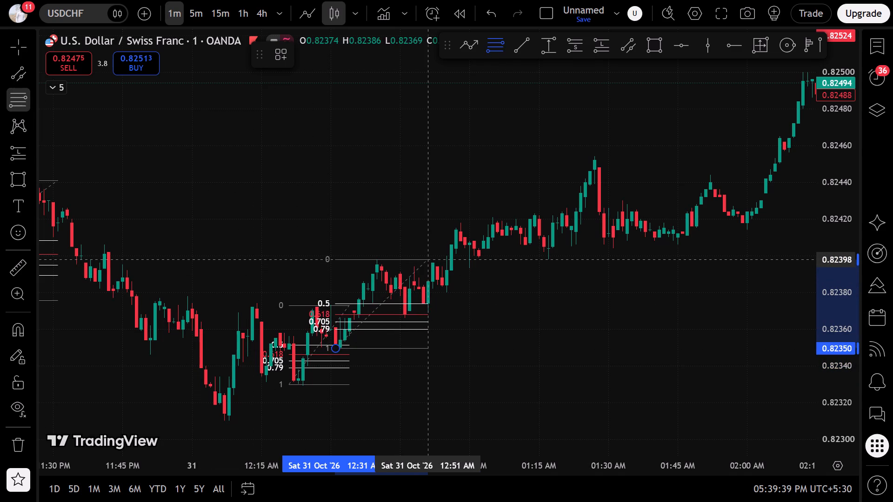
# Draw a Fibonacci retracement on USDCHF from about 0.82366 at 12:53 AM up to about 0.82453 at 1:46 AM on 31 October.
pyautogui.click(0, 102)
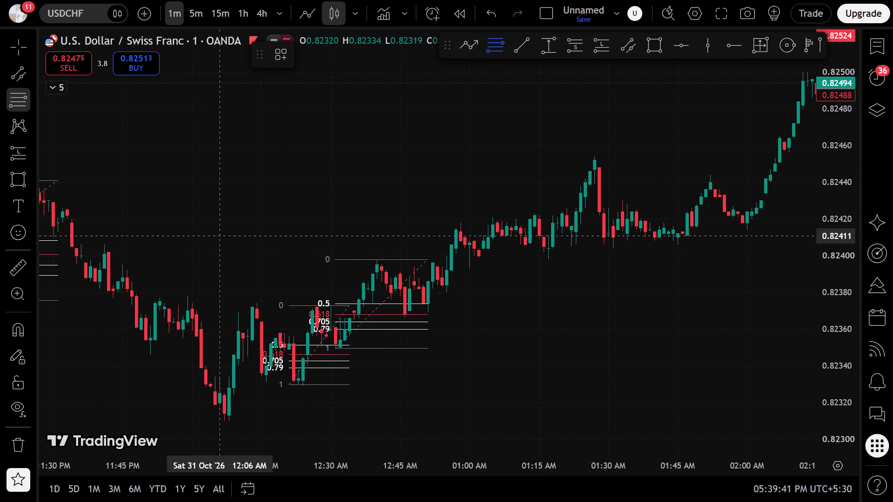
pyautogui.click(436, 318)
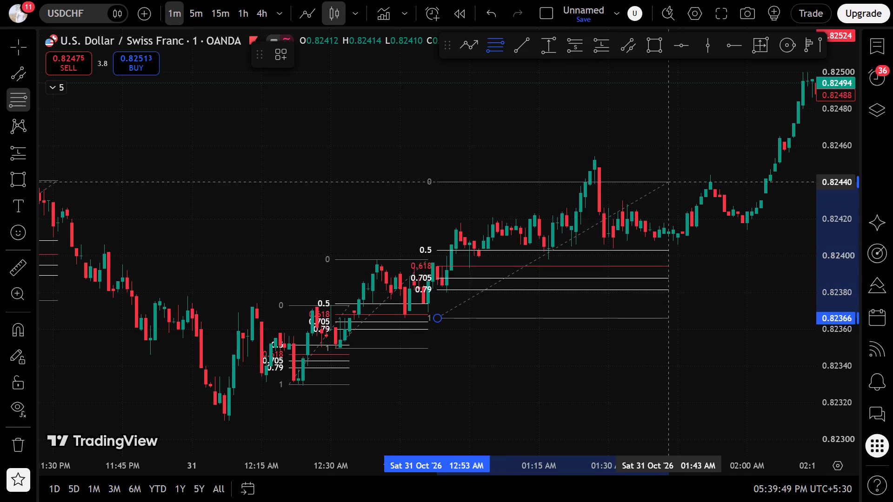
pyautogui.click(677, 159)
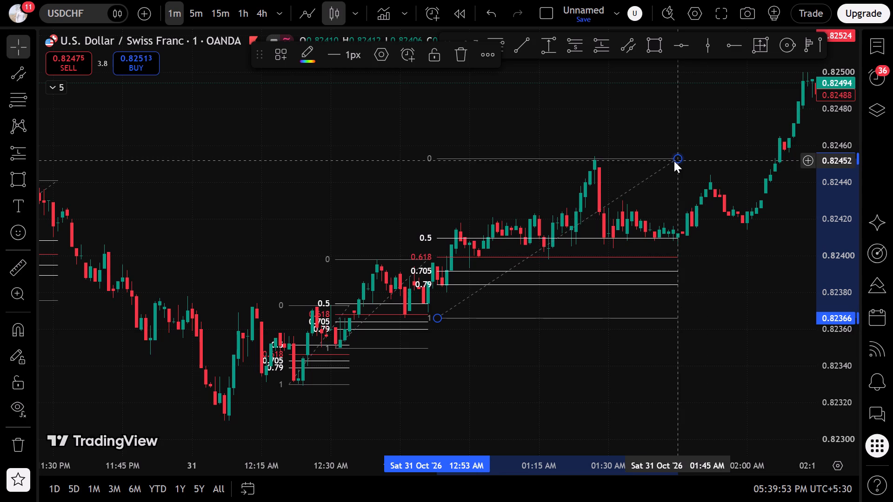
pyautogui.moveTo(674, 161); pyautogui.dragTo(684, 158)
pyautogui.click(704, 143)
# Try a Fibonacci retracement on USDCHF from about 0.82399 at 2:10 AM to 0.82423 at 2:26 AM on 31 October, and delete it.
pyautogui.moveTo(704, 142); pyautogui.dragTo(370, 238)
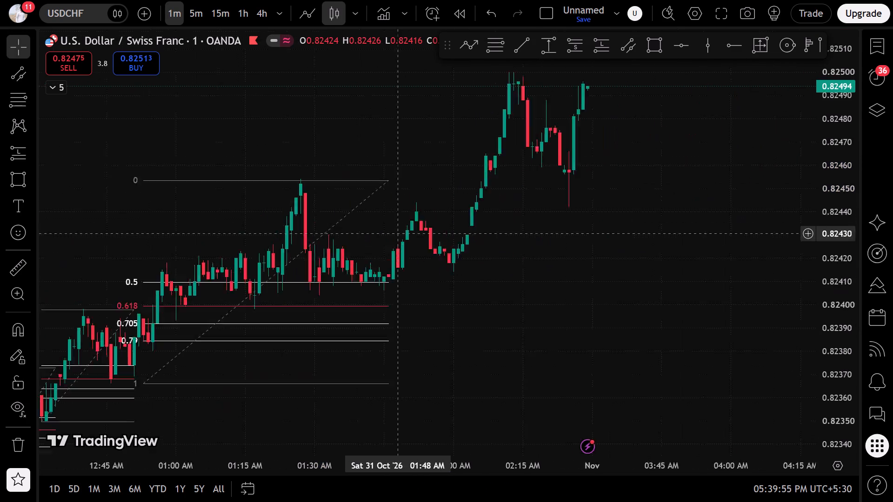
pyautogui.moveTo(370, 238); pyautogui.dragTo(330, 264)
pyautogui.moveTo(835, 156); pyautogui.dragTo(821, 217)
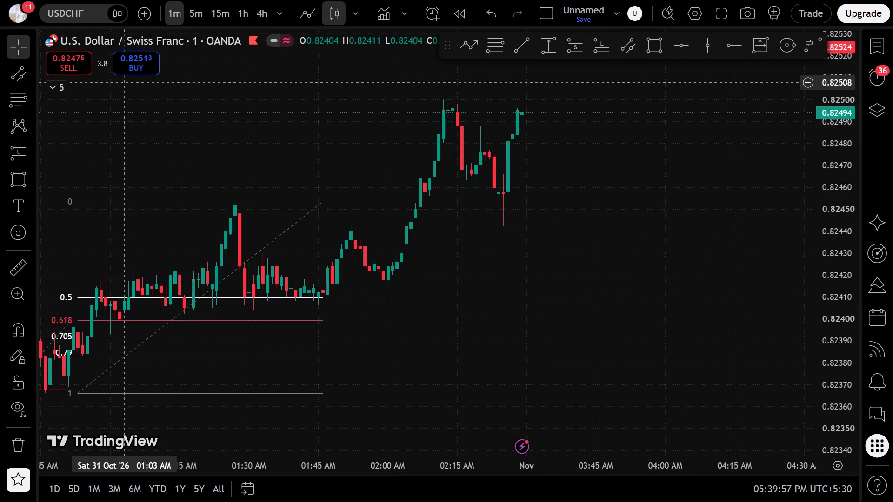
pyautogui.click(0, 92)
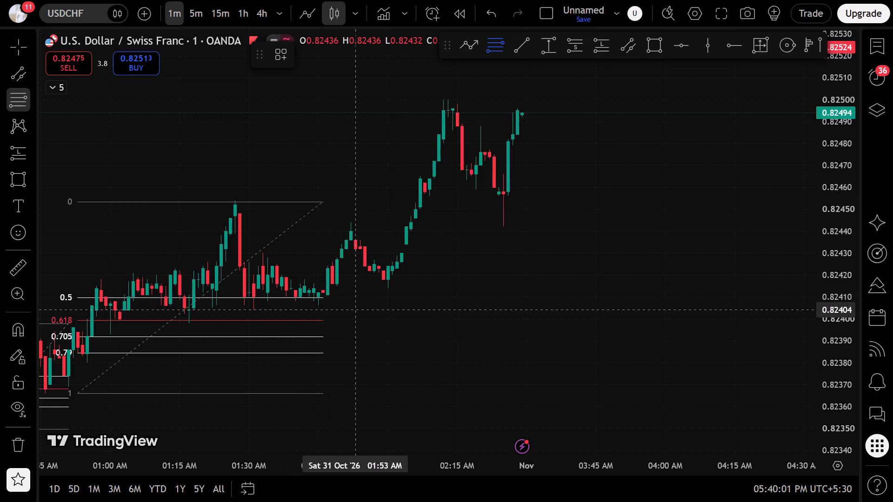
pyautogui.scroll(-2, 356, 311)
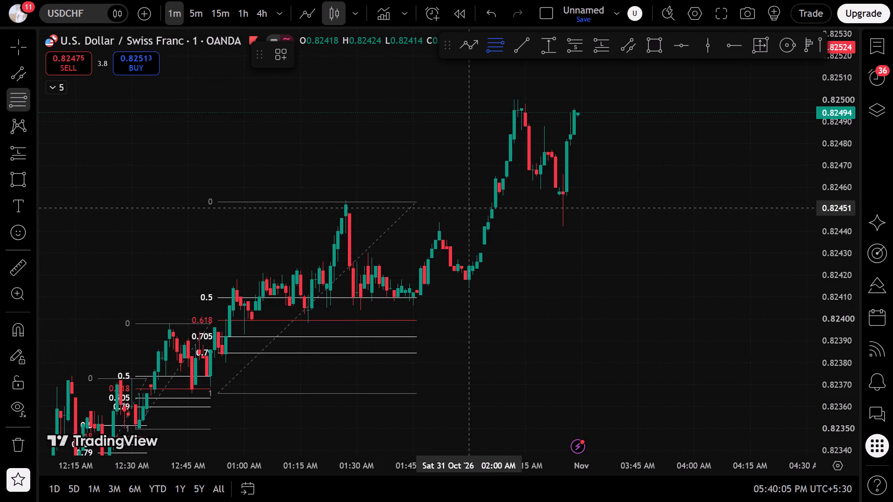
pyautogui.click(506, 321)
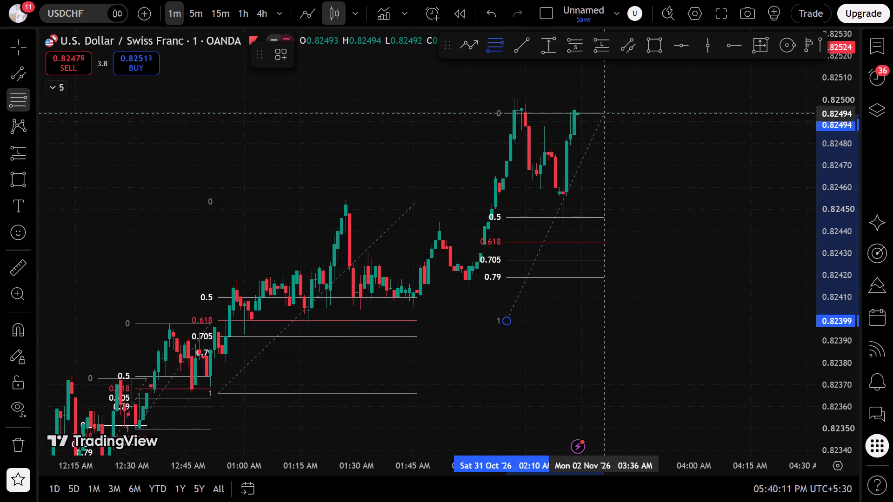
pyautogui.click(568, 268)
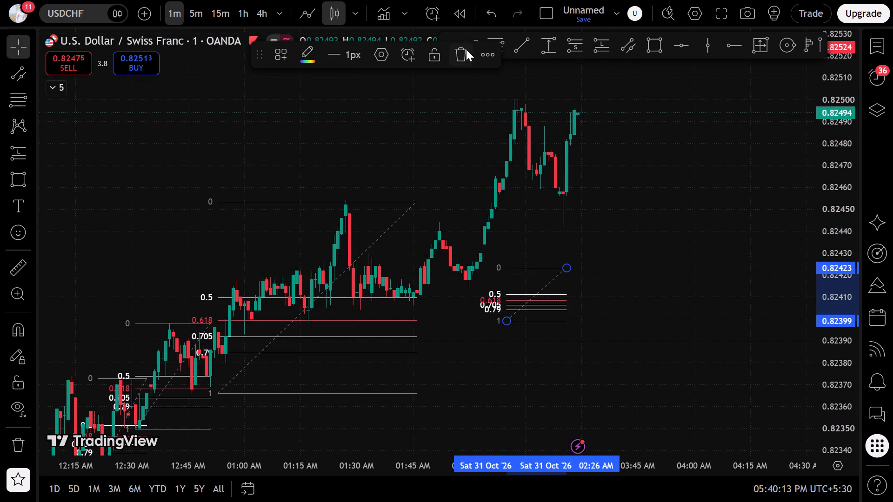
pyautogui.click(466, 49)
# Draw a Fibonacci retracement on USDCHF from about 0.82413 at 1:54 AM on 31 October up to 0.82500, just past the latest candle.
pyautogui.click(484, 40)
pyautogui.click(446, 290)
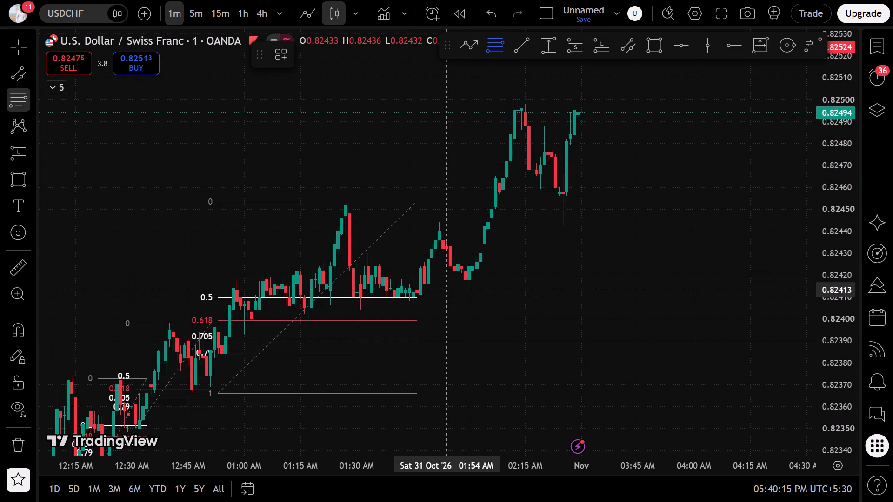
pyautogui.click(618, 99)
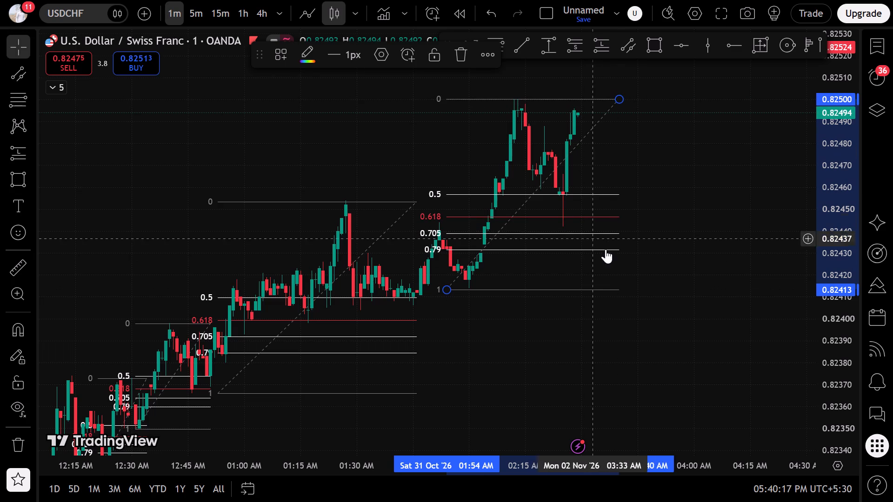
pyautogui.click(555, 332)
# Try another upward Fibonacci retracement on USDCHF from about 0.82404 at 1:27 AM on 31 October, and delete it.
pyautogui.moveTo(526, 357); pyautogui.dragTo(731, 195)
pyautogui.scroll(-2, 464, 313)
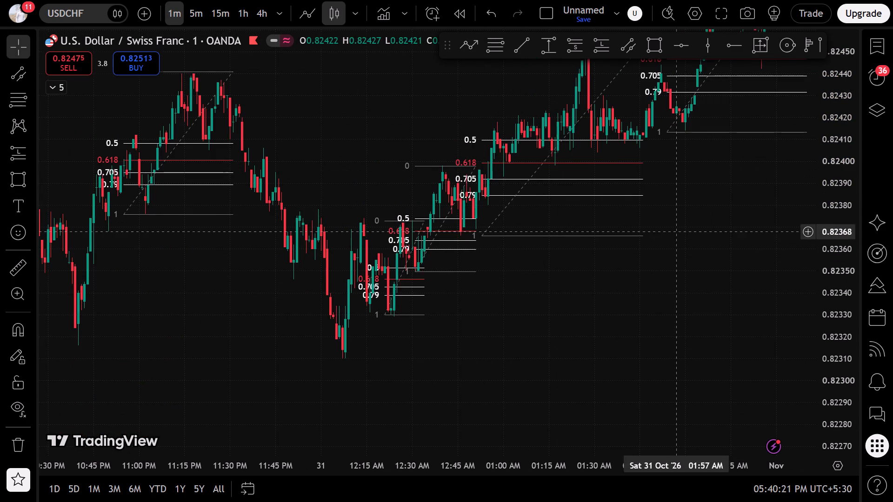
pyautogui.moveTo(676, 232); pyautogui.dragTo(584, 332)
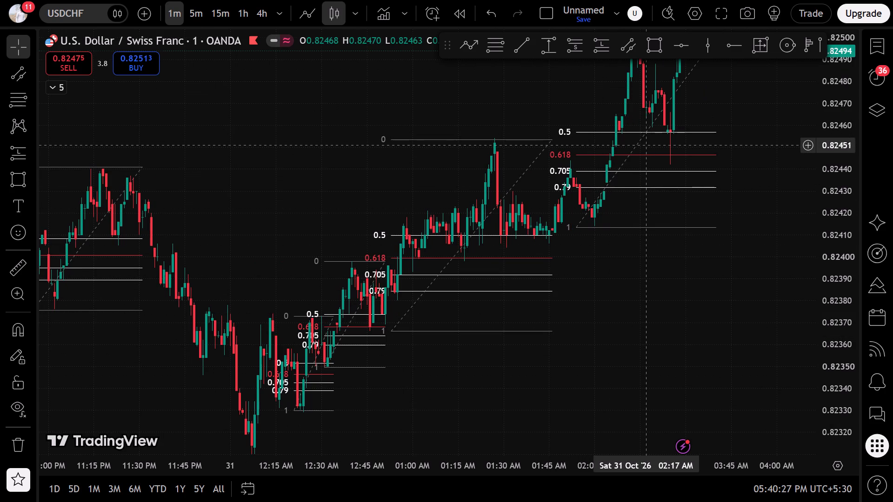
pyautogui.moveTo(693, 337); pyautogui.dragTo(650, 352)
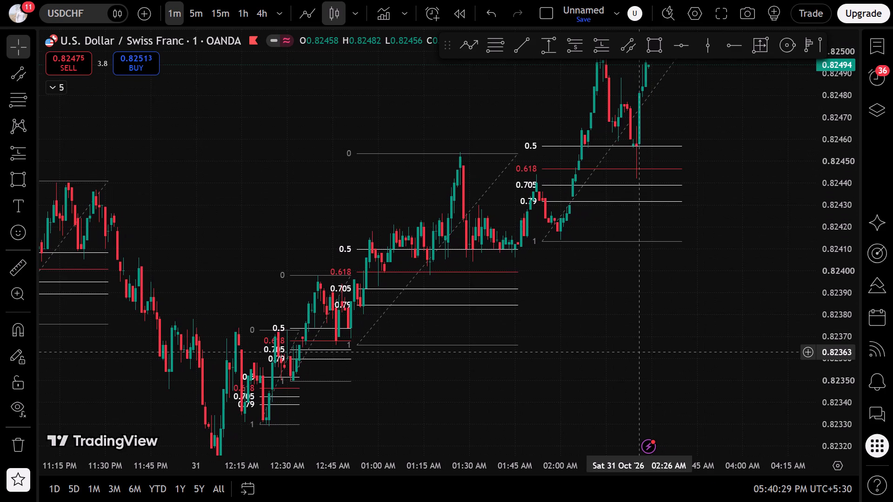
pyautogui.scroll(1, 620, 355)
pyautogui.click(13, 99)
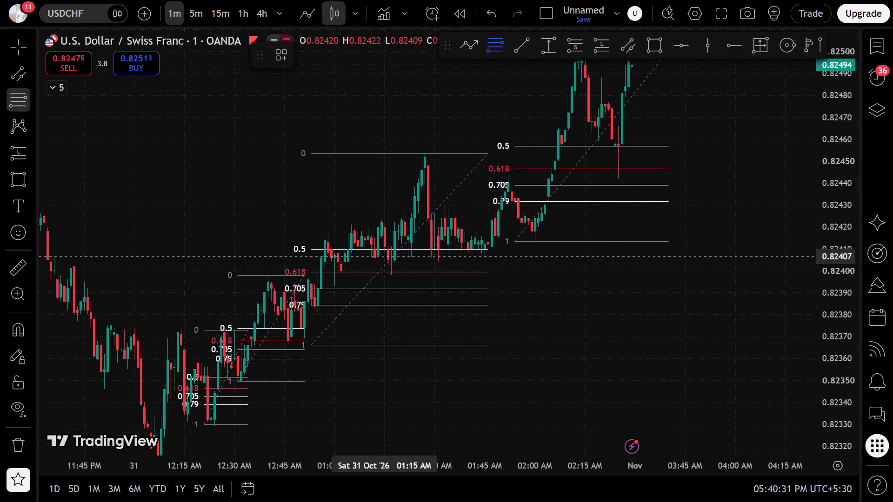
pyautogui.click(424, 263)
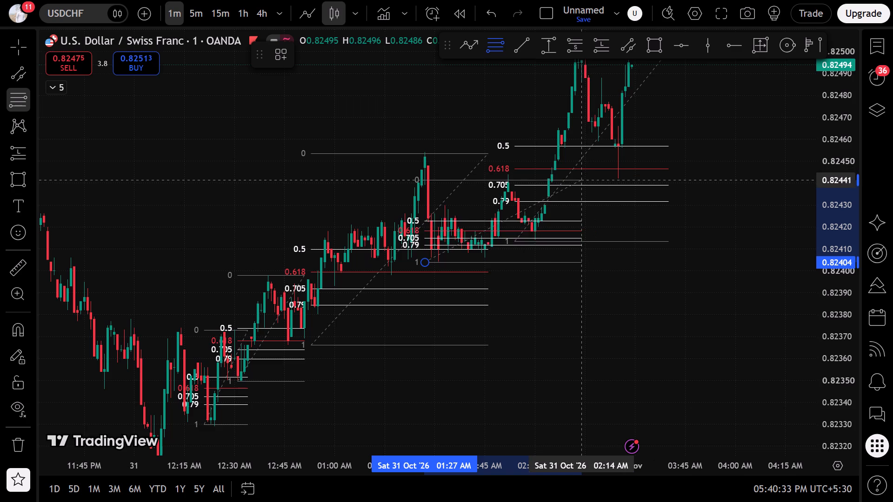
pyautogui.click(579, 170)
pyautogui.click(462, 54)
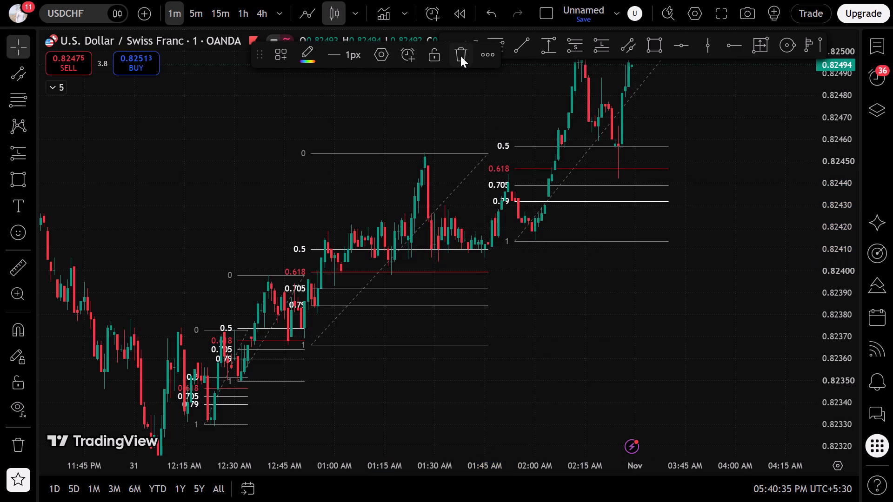
# Take the browser out of full-screen view, keeping the USDCHF chart open.
pyautogui.moveTo(579, 278); pyautogui.dragTo(470, 422)
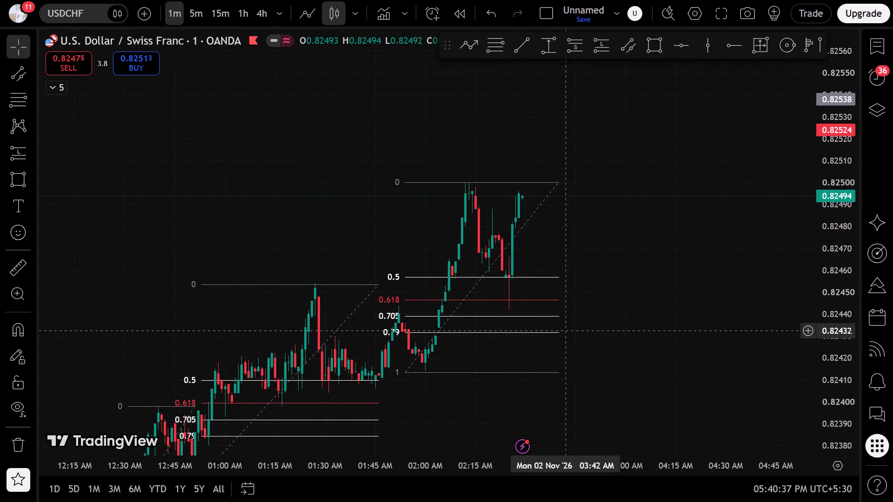
pyautogui.moveTo(841, 183); pyautogui.dragTo(790, 345)
pyautogui.scroll(-6, 654, 347)
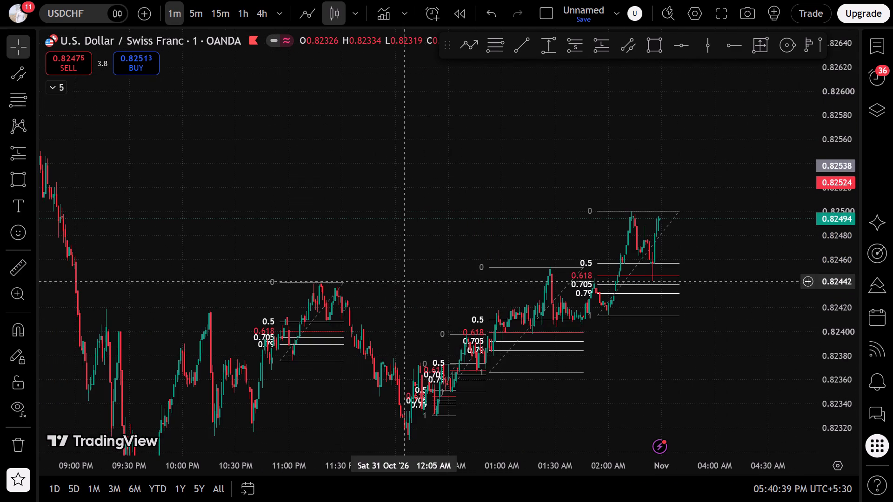
pyautogui.moveTo(396, 281); pyautogui.dragTo(395, 276)
pyautogui.click(447, 42)
pyautogui.click(263, 0)
pyautogui.click(90, 2)
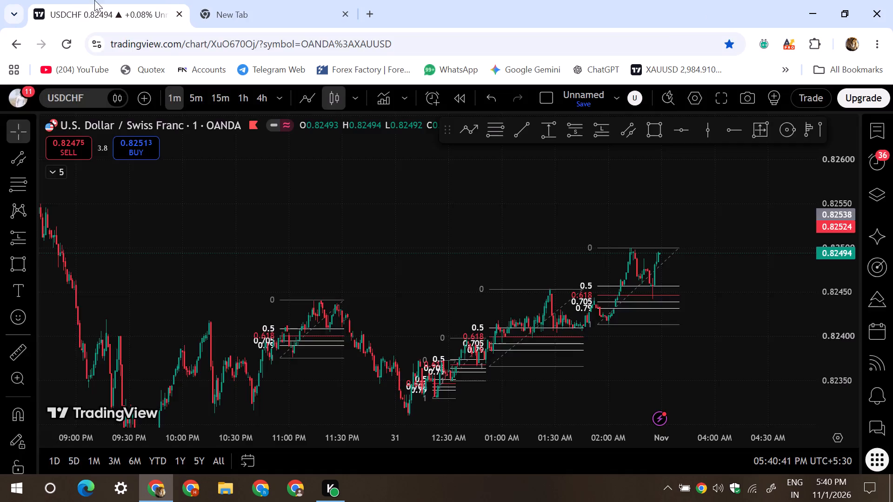
pyautogui.click(346, 8)
pyautogui.click(109, 10)
# Switch the USDCHF chart to the 15-minute timeframe and reset the chart view.
pyautogui.moveTo(338, 368); pyautogui.dragTo(384, 280)
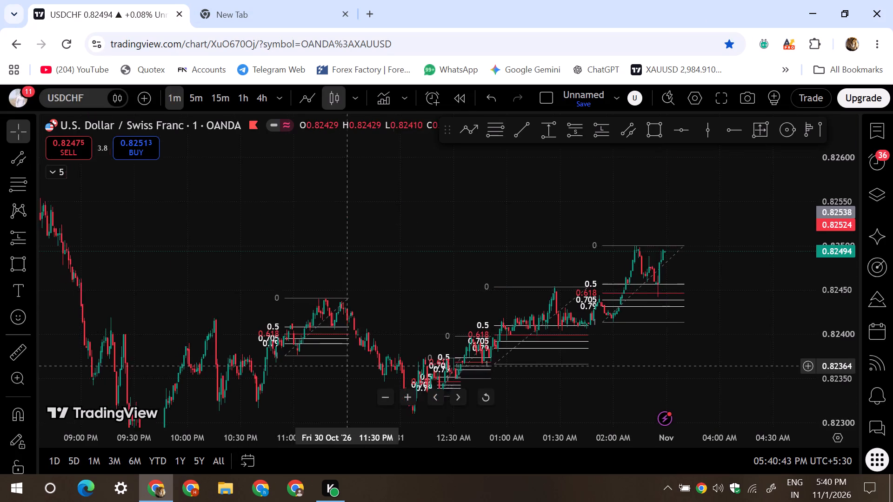
pyautogui.moveTo(384, 280); pyautogui.dragTo(400, 234)
pyautogui.scroll(-5, 257, 430)
pyautogui.click(881, 0)
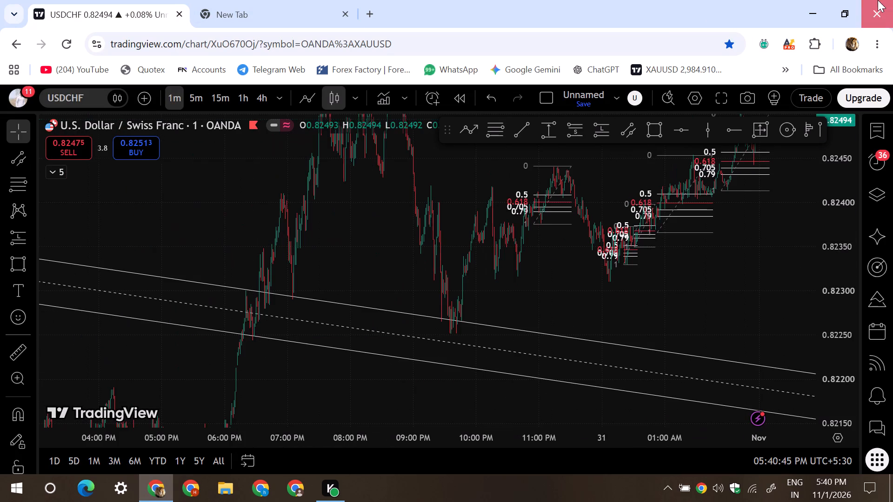
pyautogui.click(571, 123)
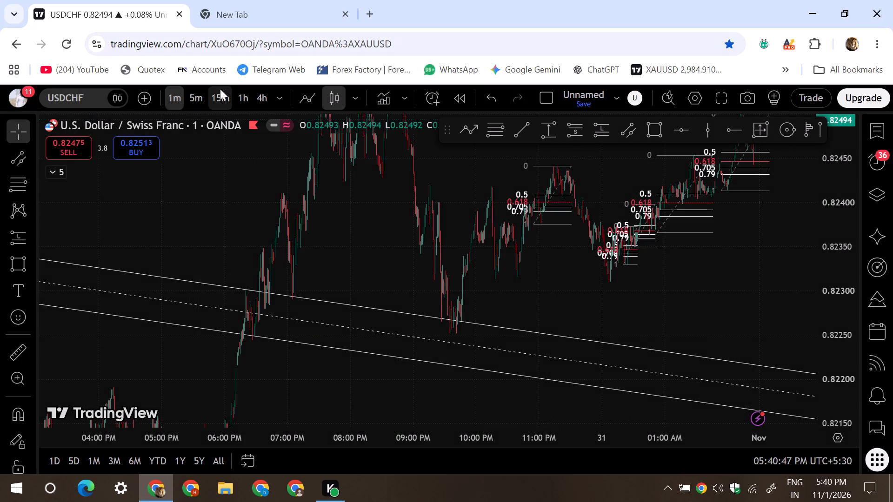
pyautogui.click(220, 95)
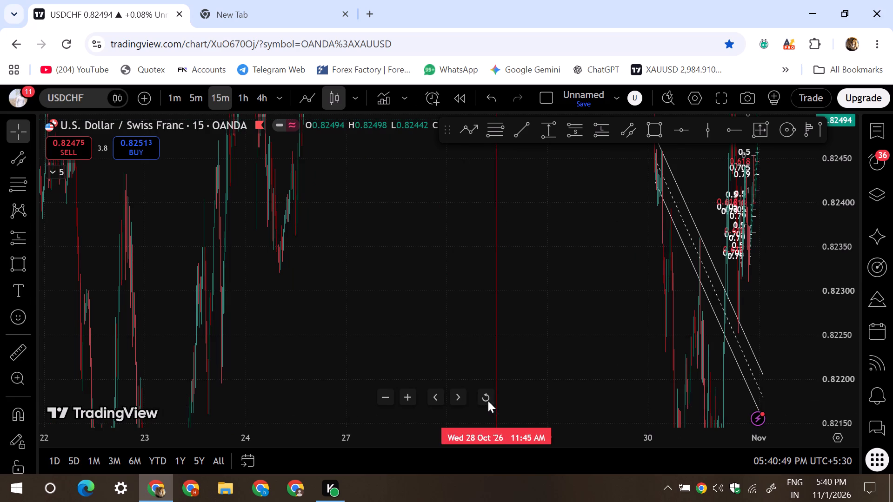
pyautogui.click(488, 401)
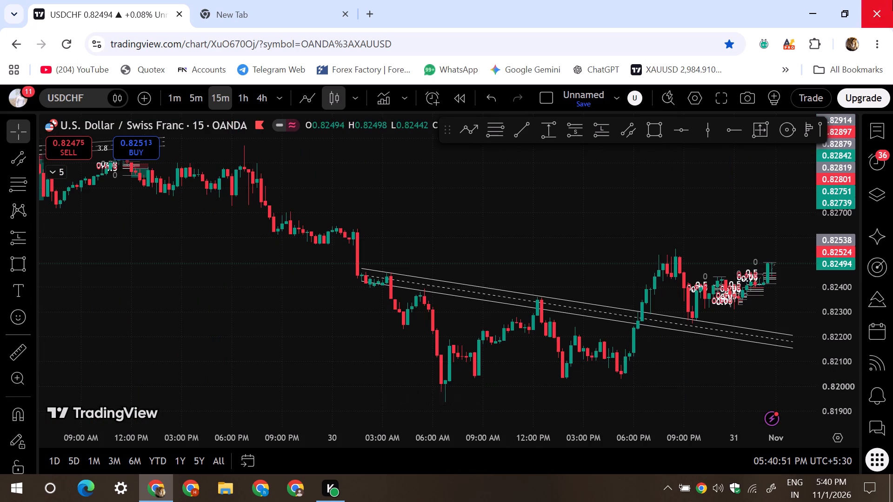
# Close the browser window holding the USDCHF chart.
pyautogui.click(892, 0)
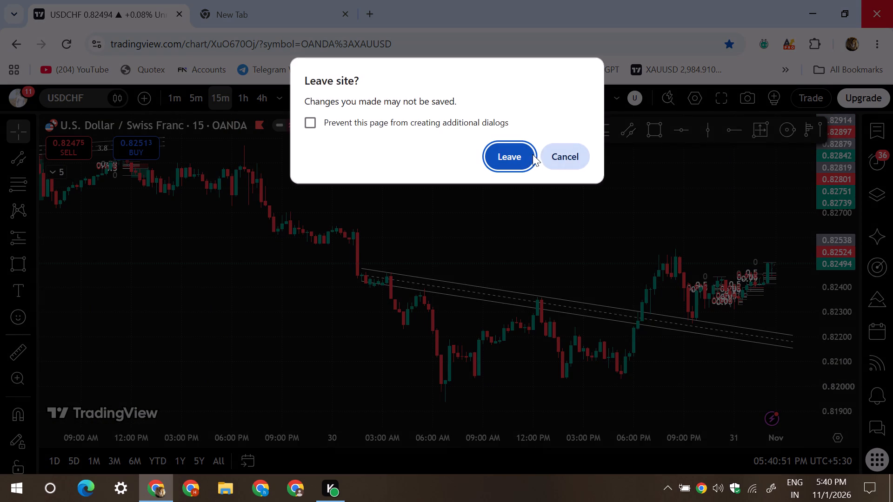